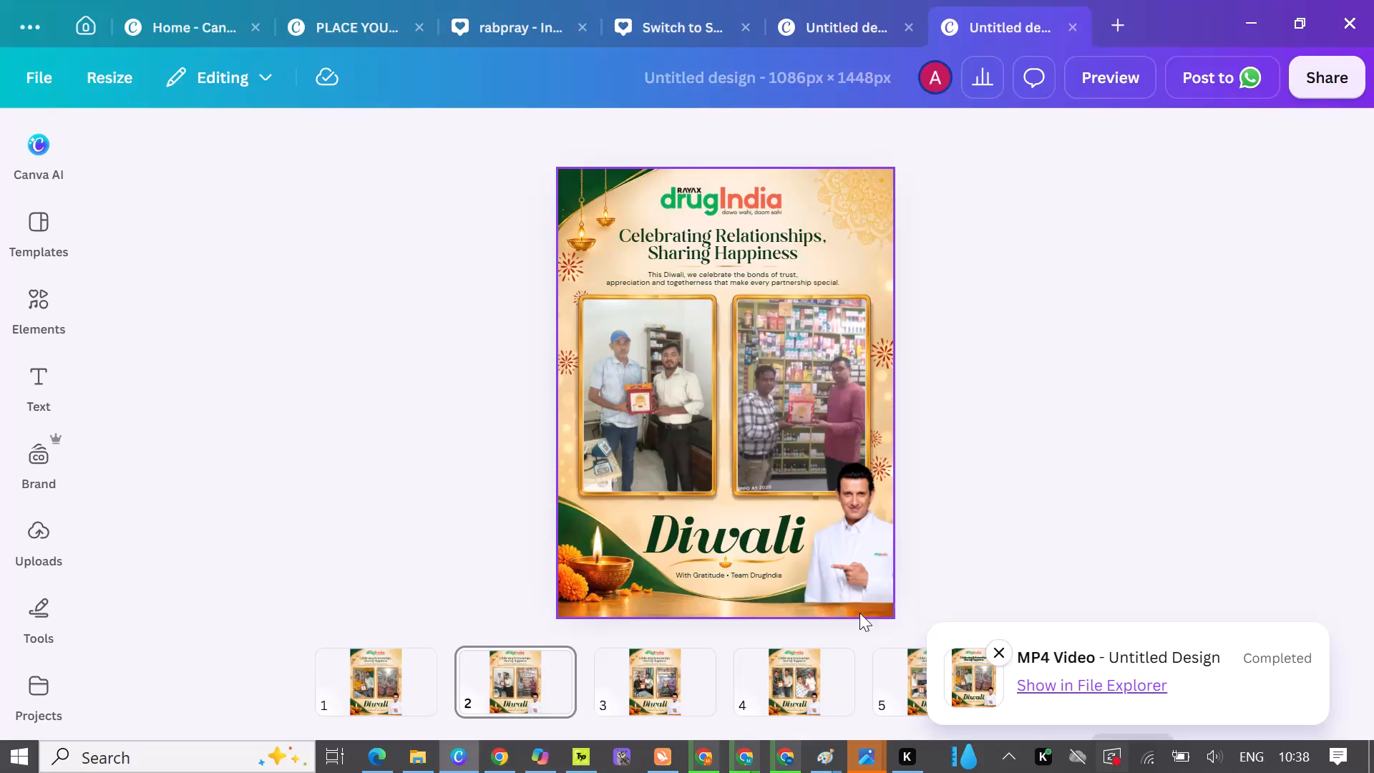
# Preview the Diwali greeting design as a video, jumping ahead through playback to check the later pages, and pause it near the end.
pyautogui.click(1102, 79)
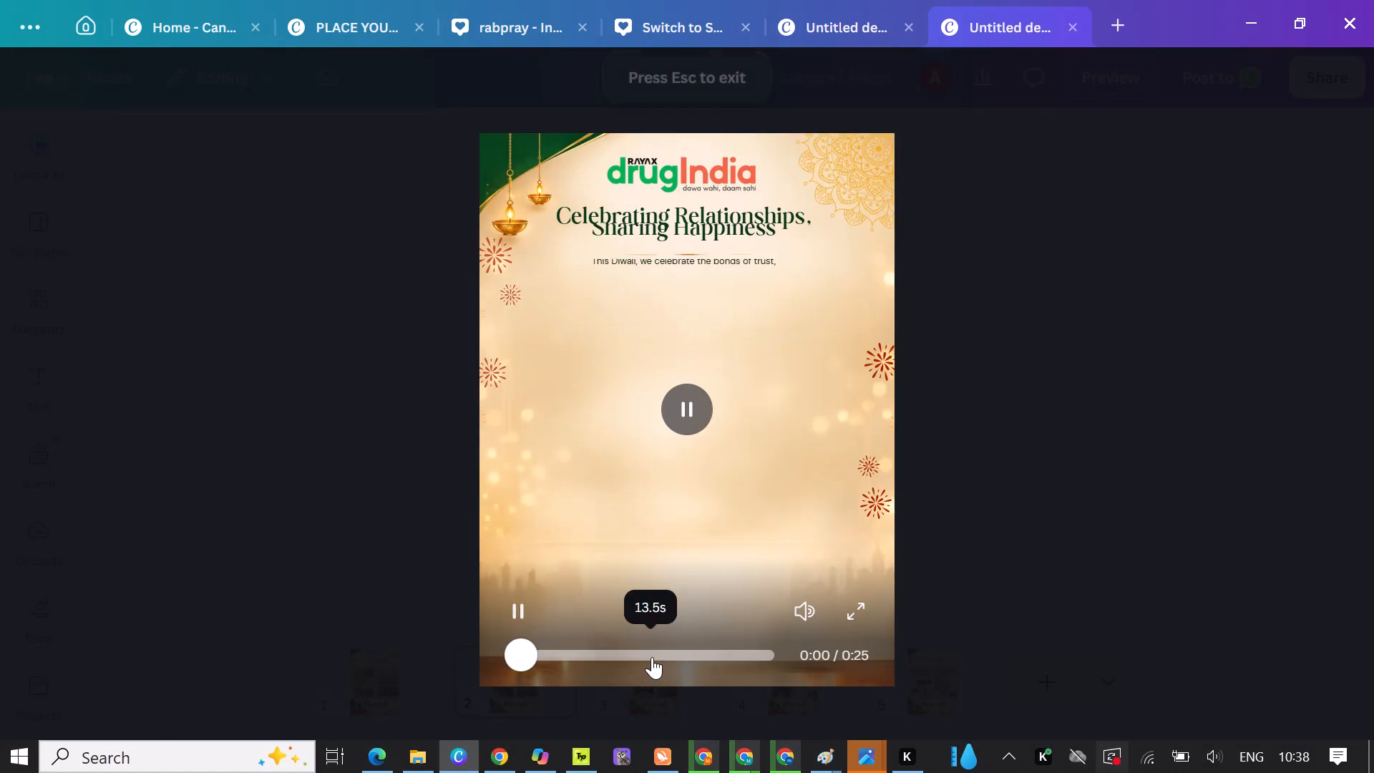
pyautogui.click(645, 663)
pyautogui.press('space')
pyautogui.click(681, 651)
pyautogui.press('space')
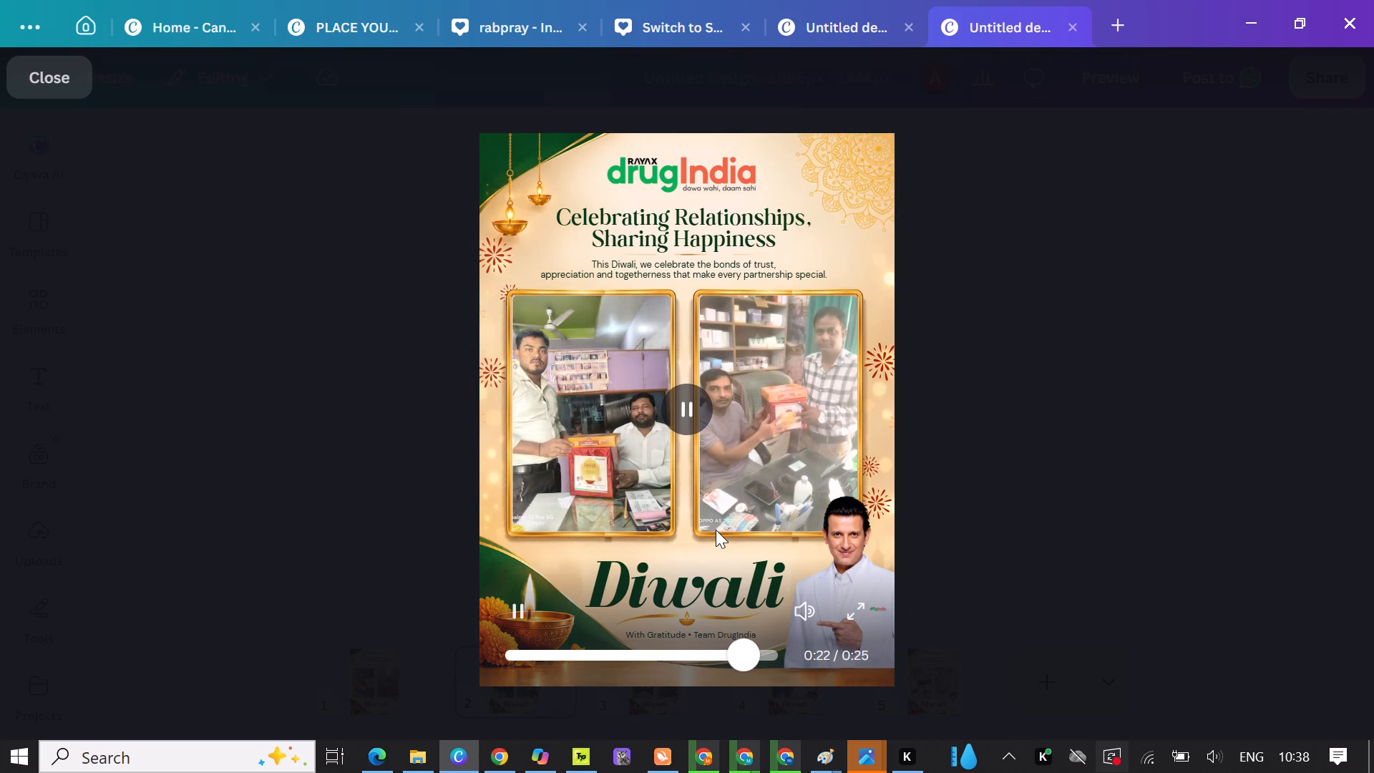
pyautogui.press('space')
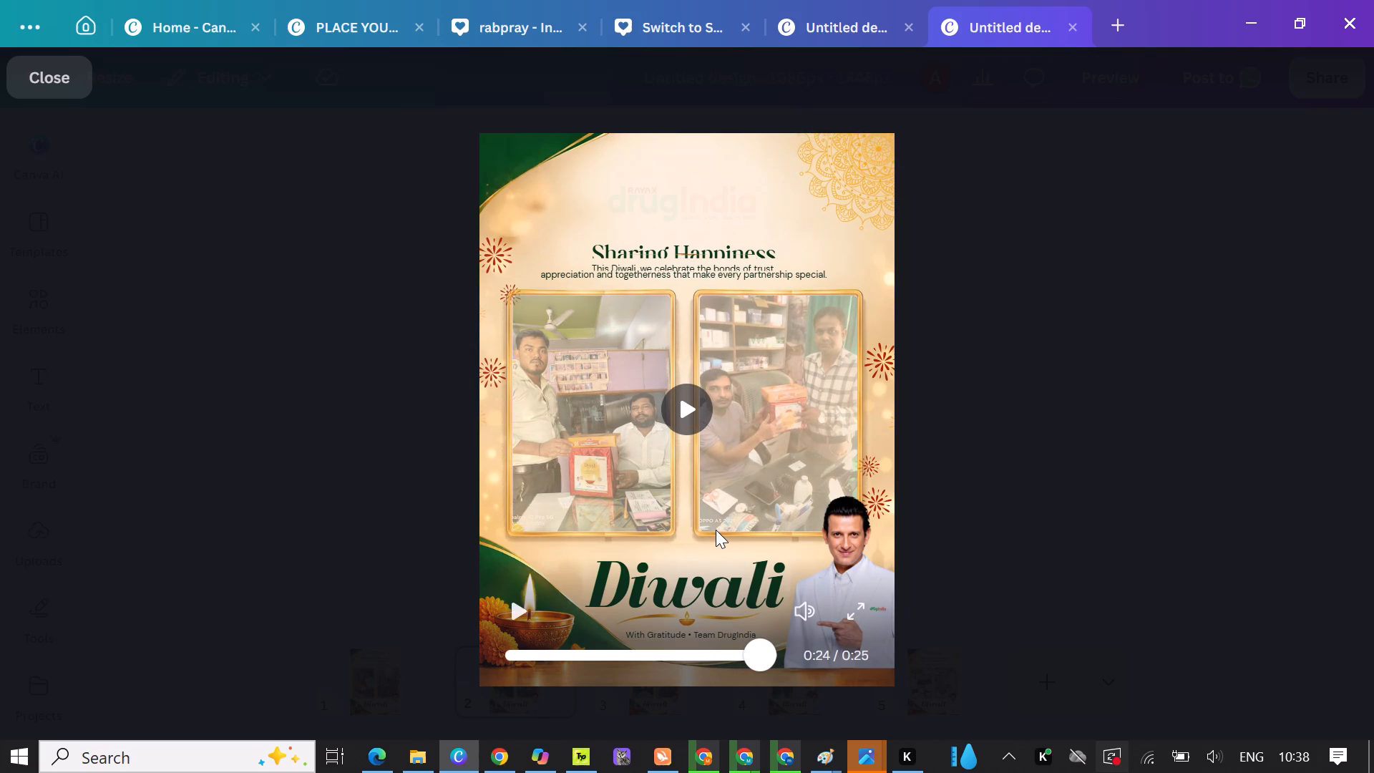
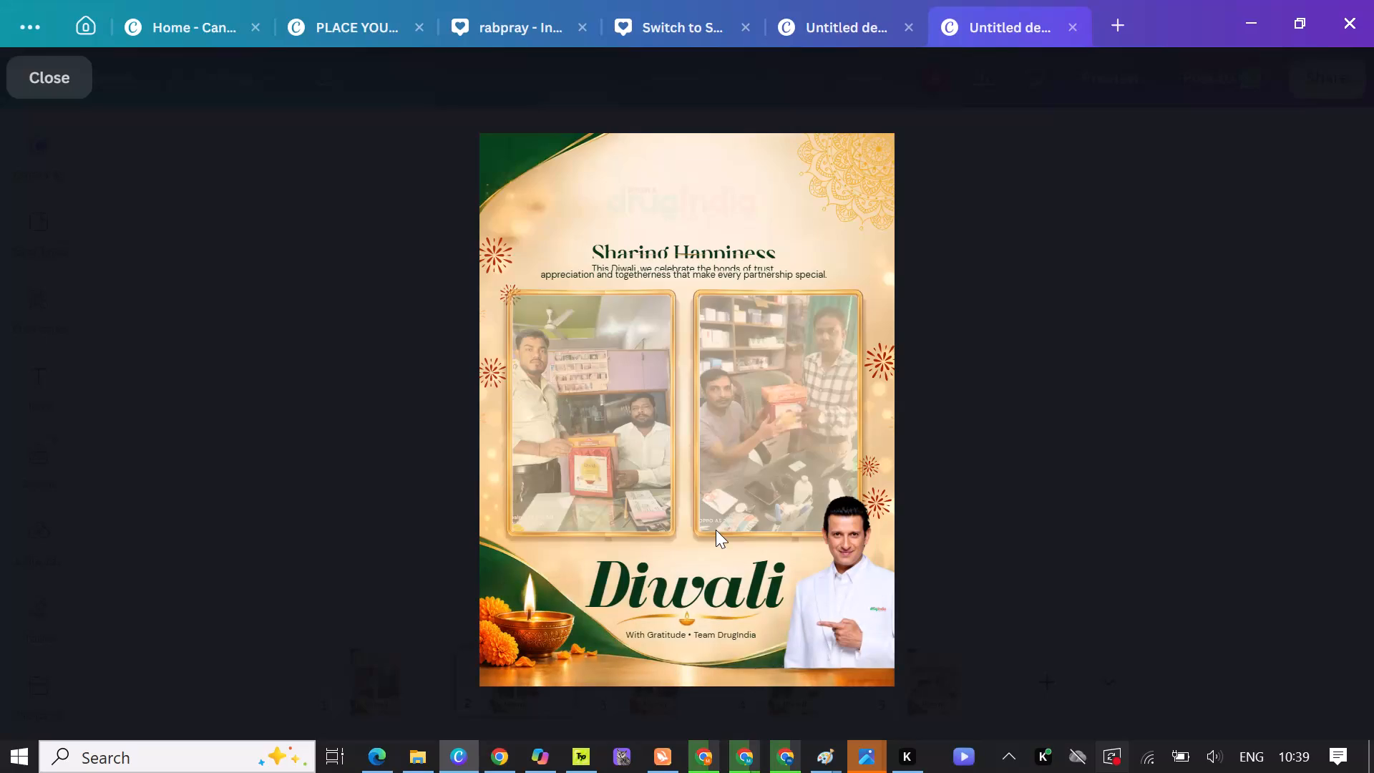
# Replay the Diwali greeting preview from the beginning, pausing and resuming to check the page animations, and close the preview.
pyautogui.rightClick(716, 530)
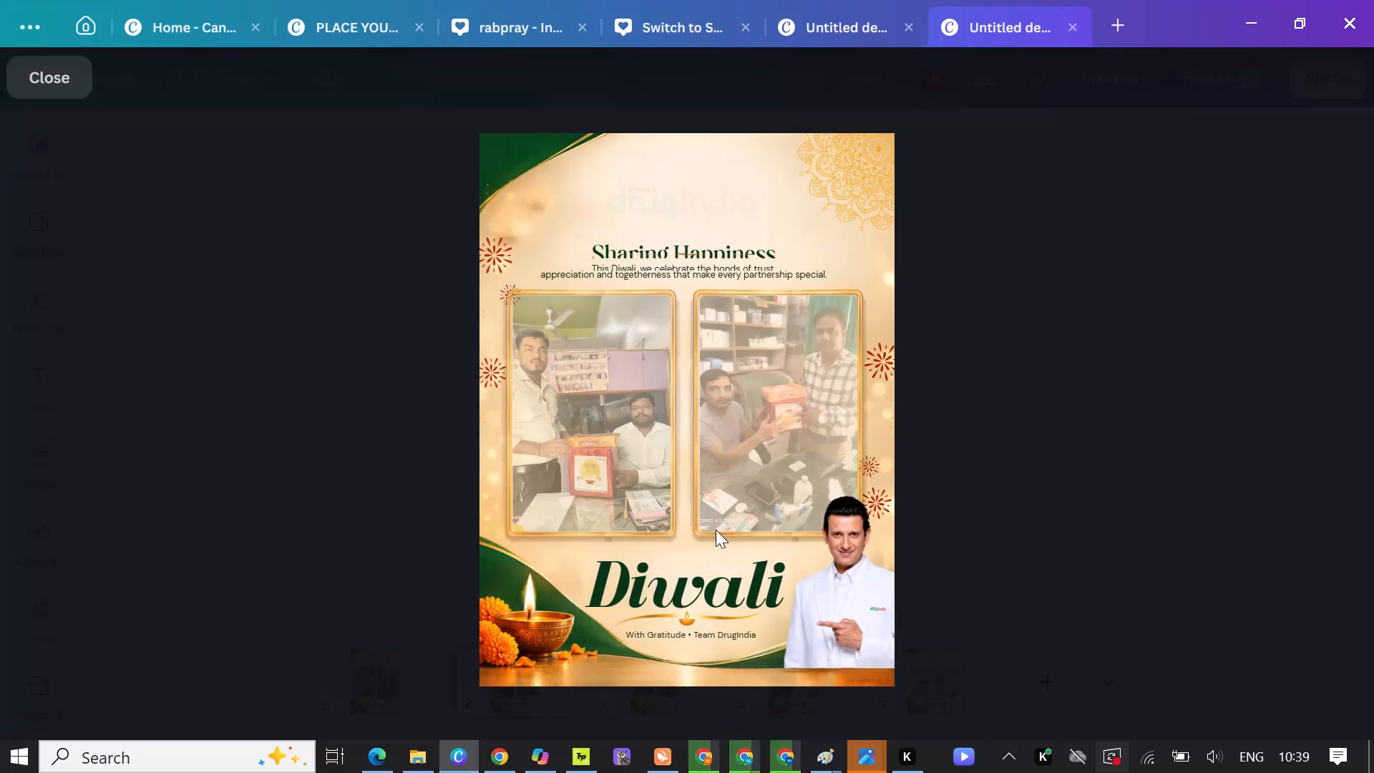
pyautogui.rightClick(716, 530)
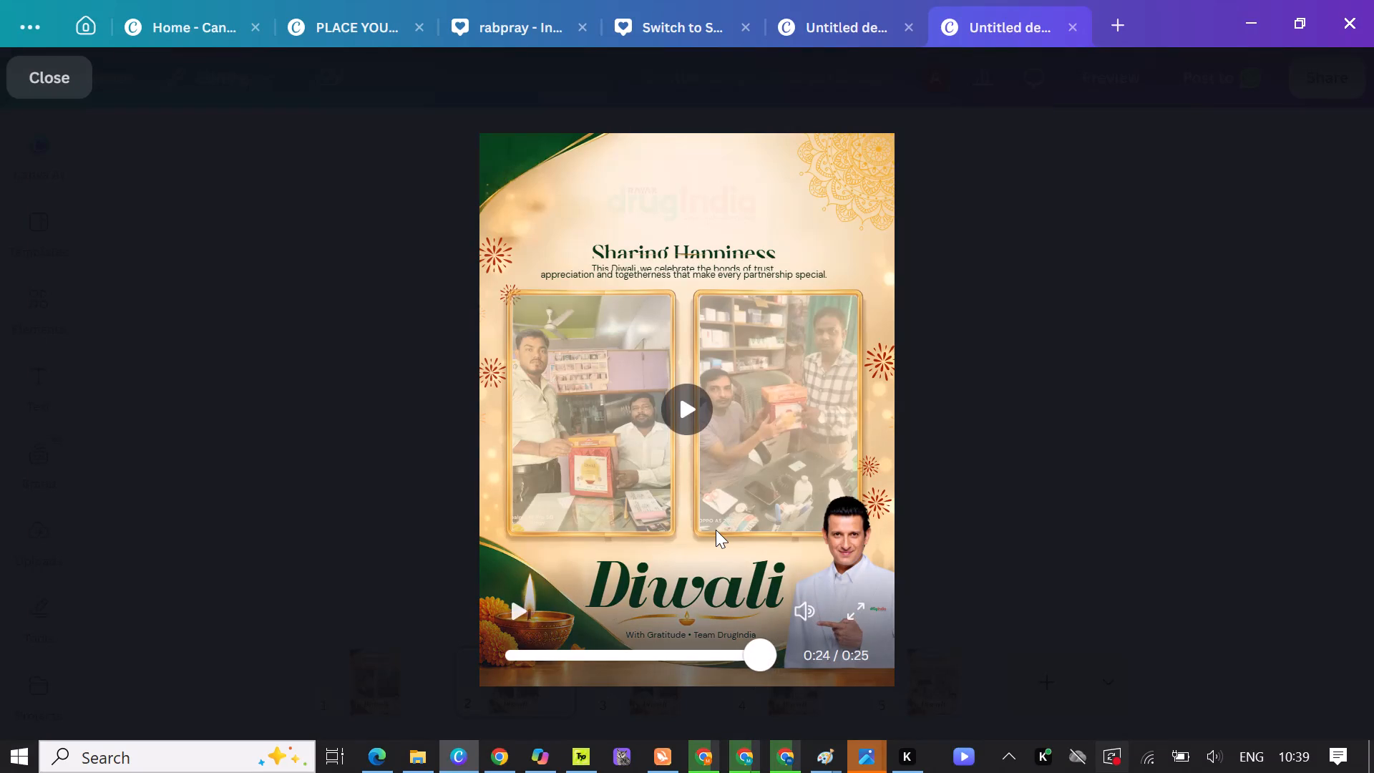
pyautogui.click(716, 530)
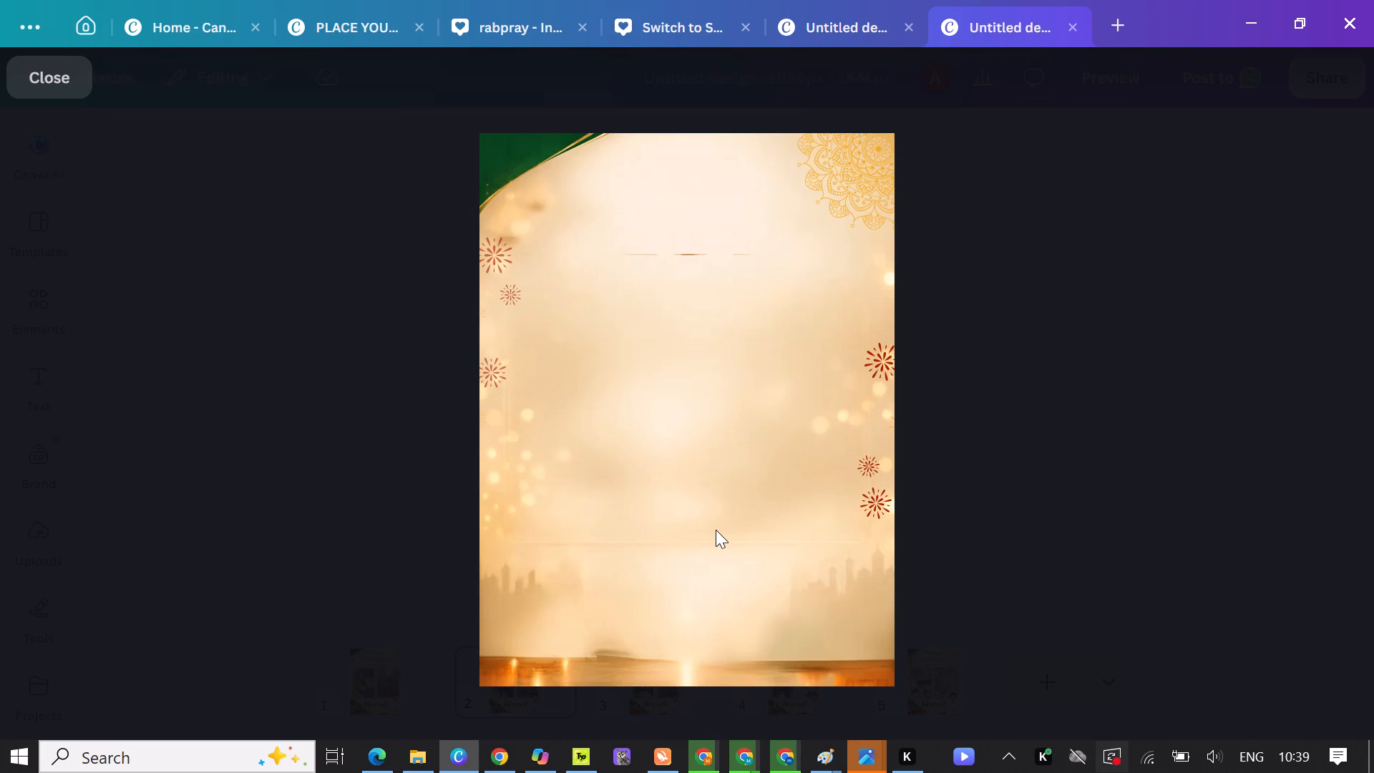
pyautogui.click(716, 530)
pyautogui.rightClick(716, 530)
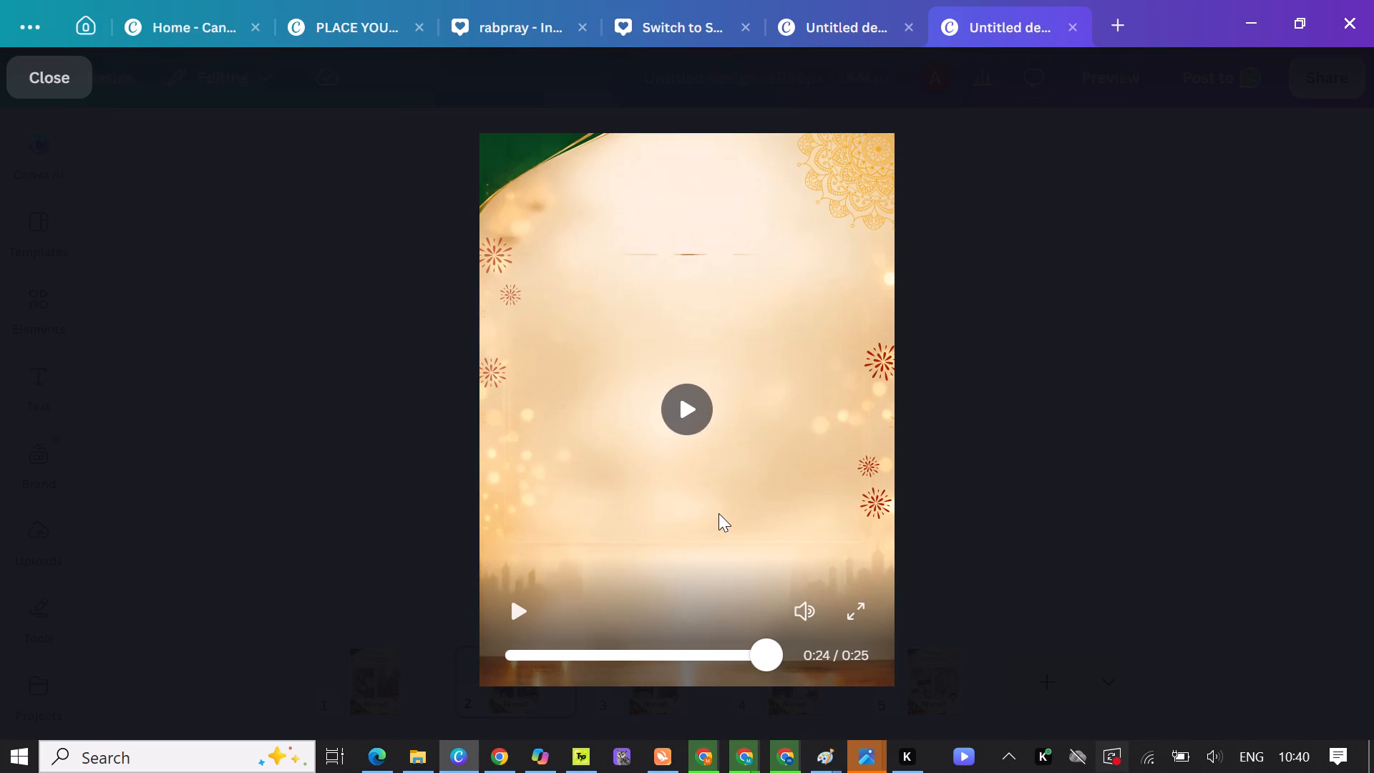
pyautogui.tripleClick(718, 513)
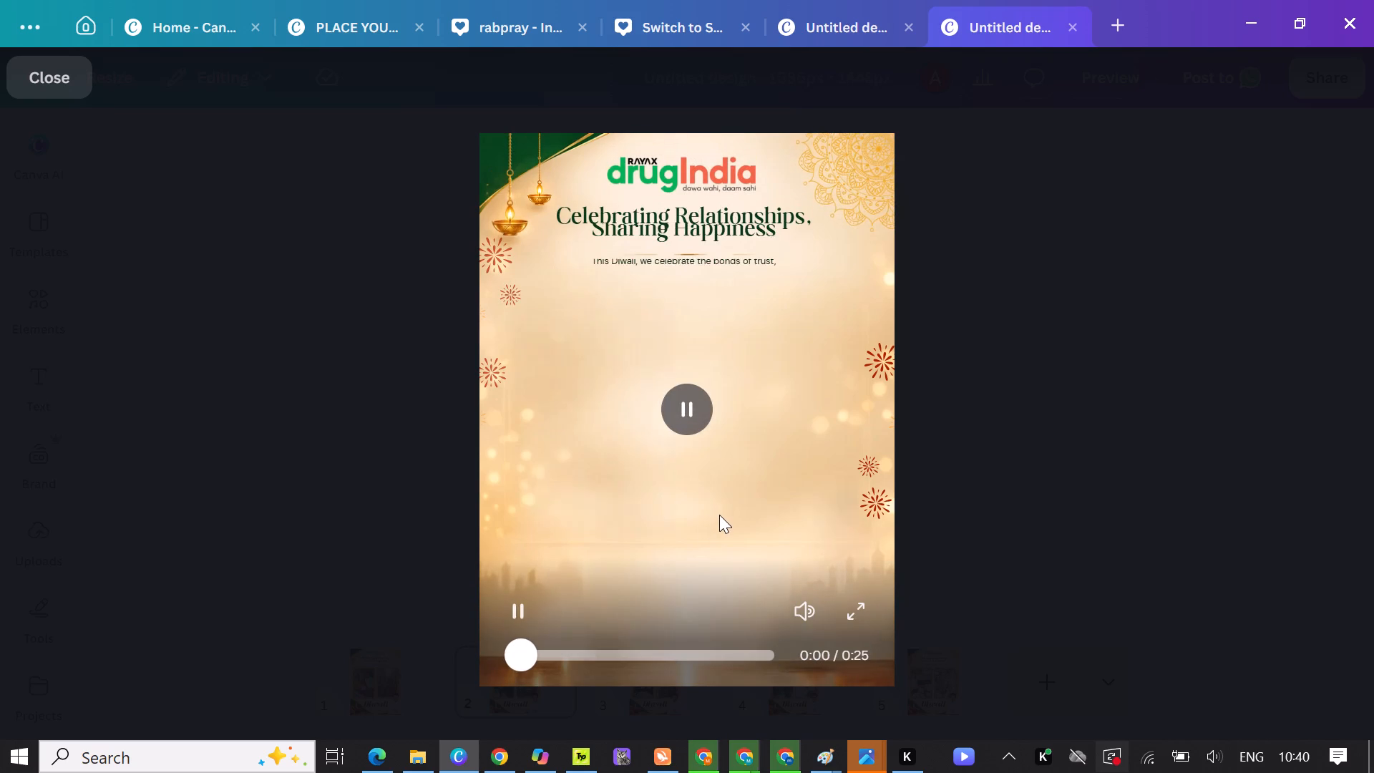
pyautogui.click(716, 517)
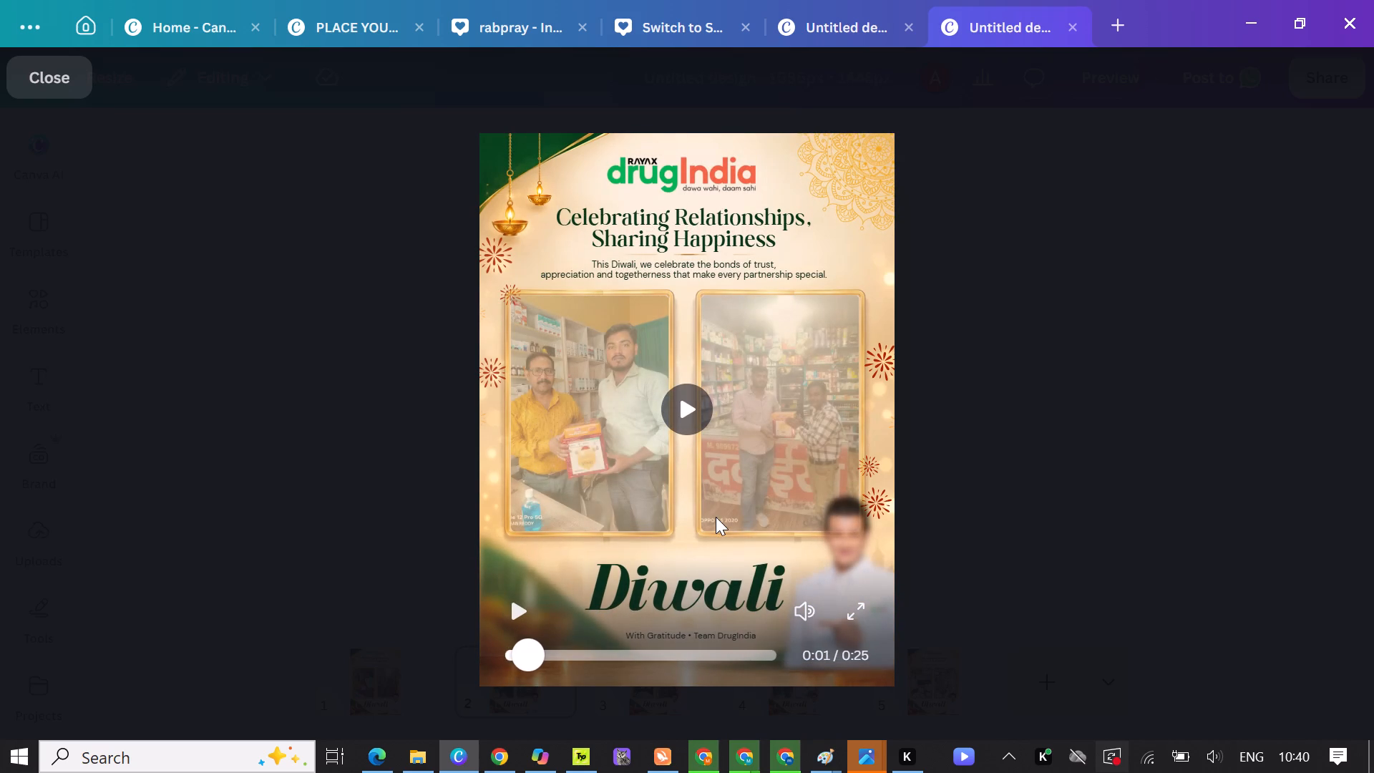
pyautogui.click(716, 517)
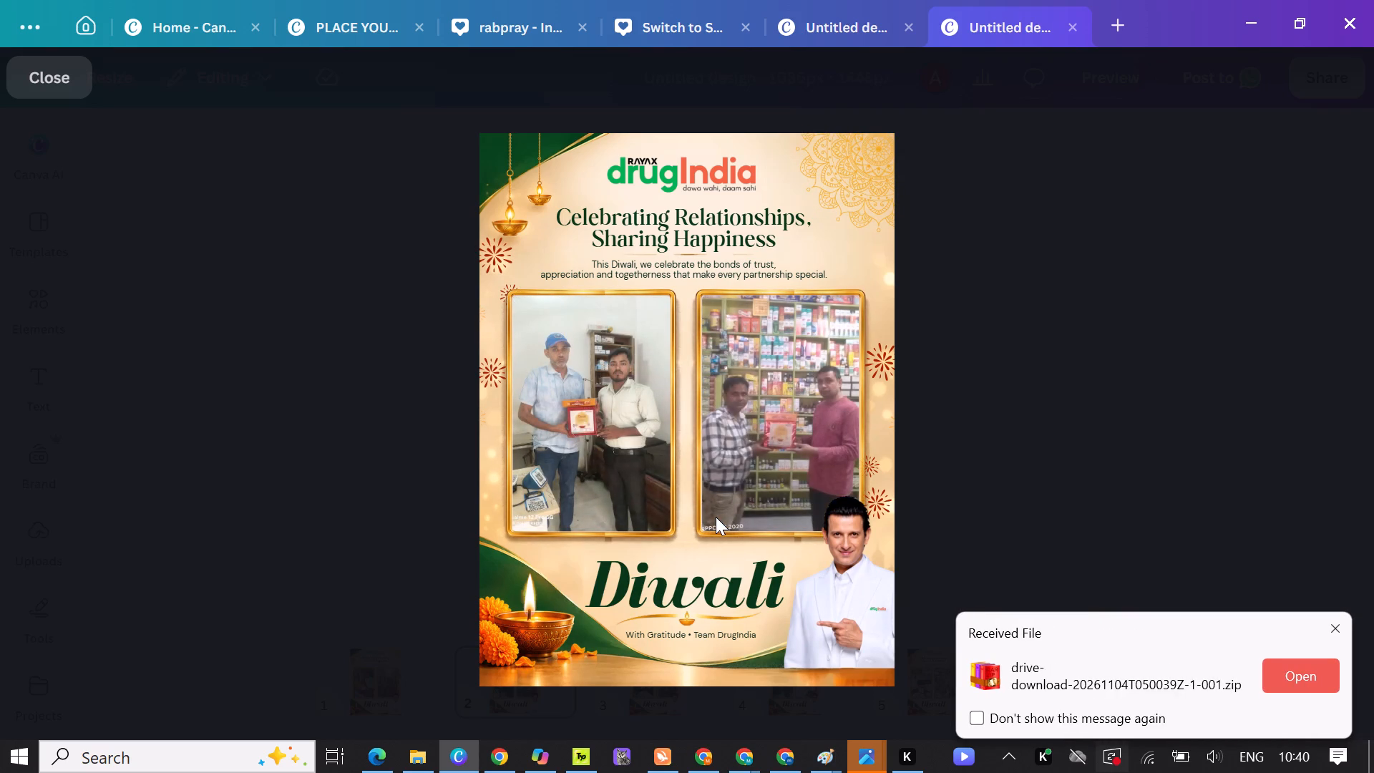
pyautogui.tripleClick(716, 517)
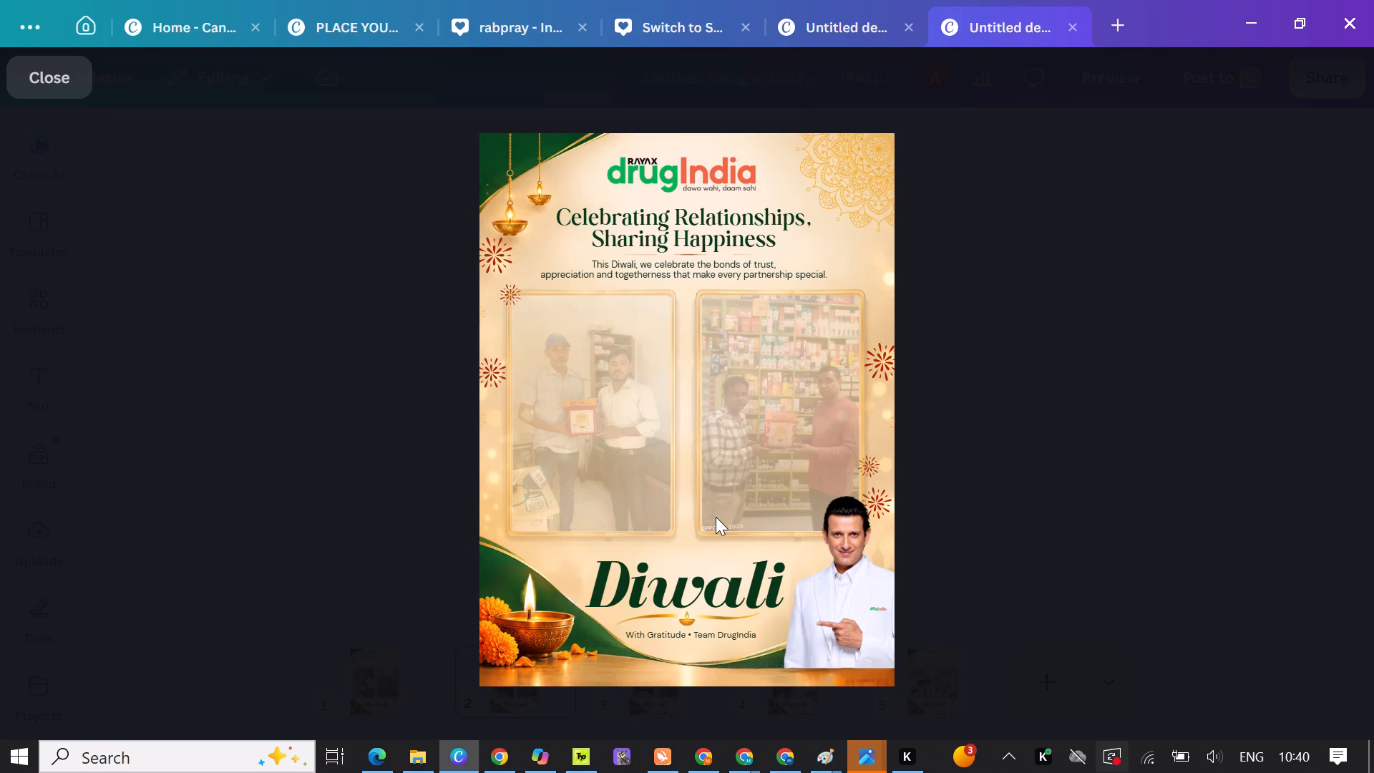
pyautogui.click(1016, 294)
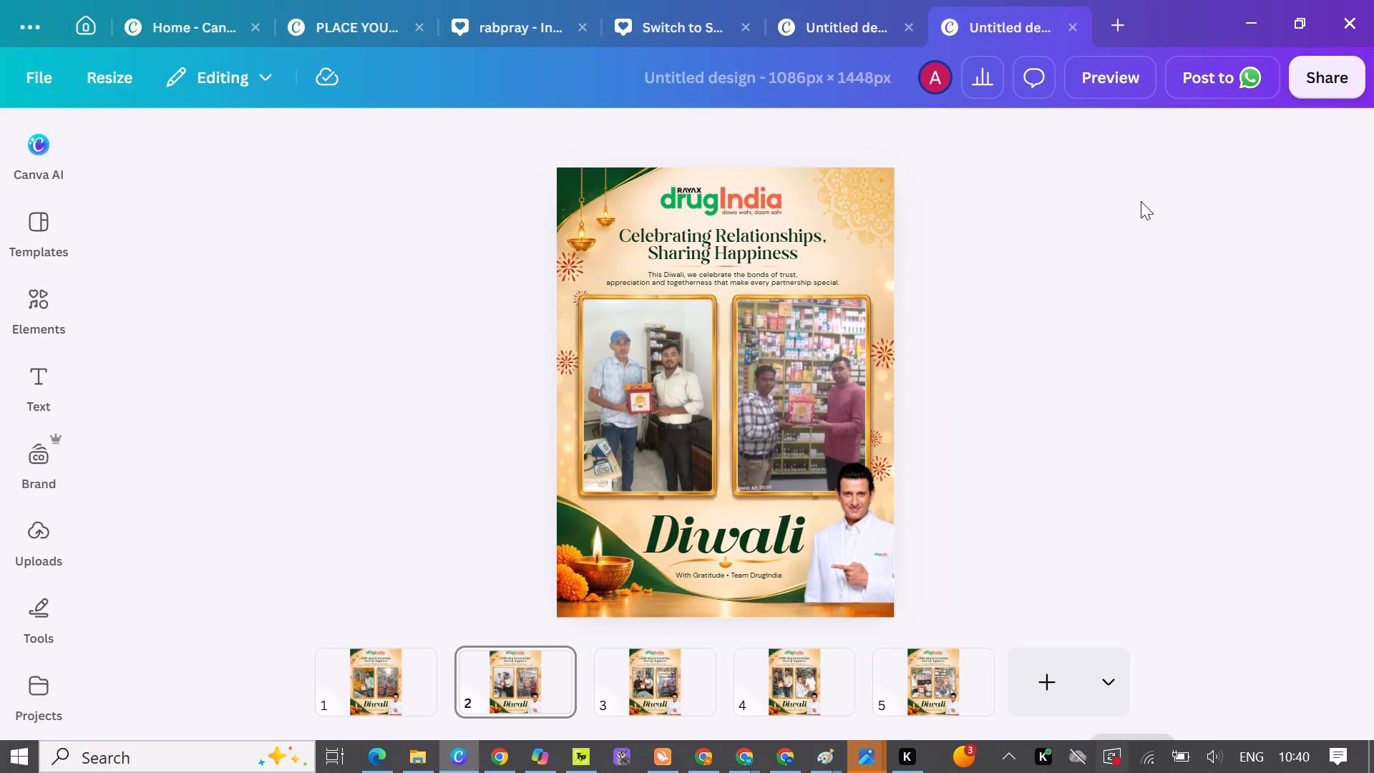
# Preview the greeting video again, jump to about 13 s, watch the remaining pages and close the preview.
pyautogui.click(1119, 79)
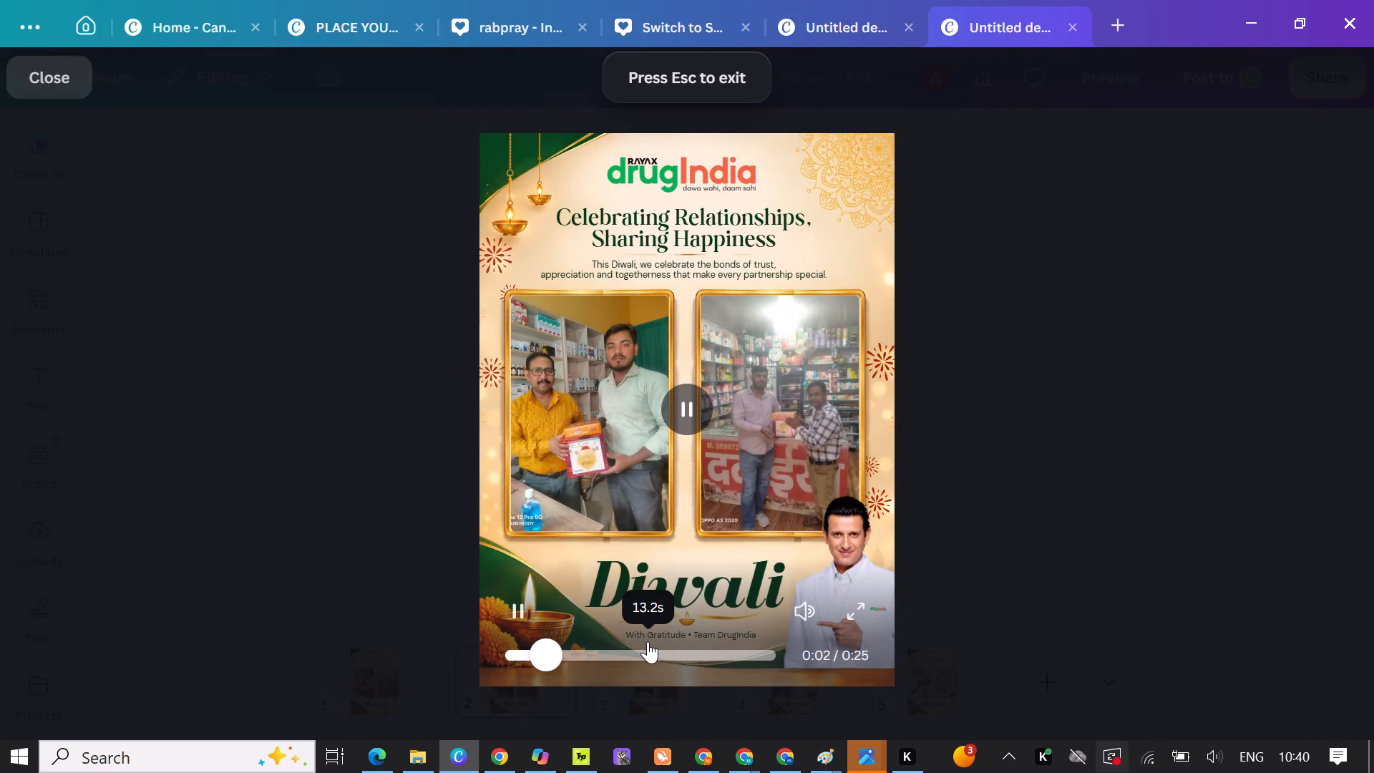
pyautogui.click(648, 641)
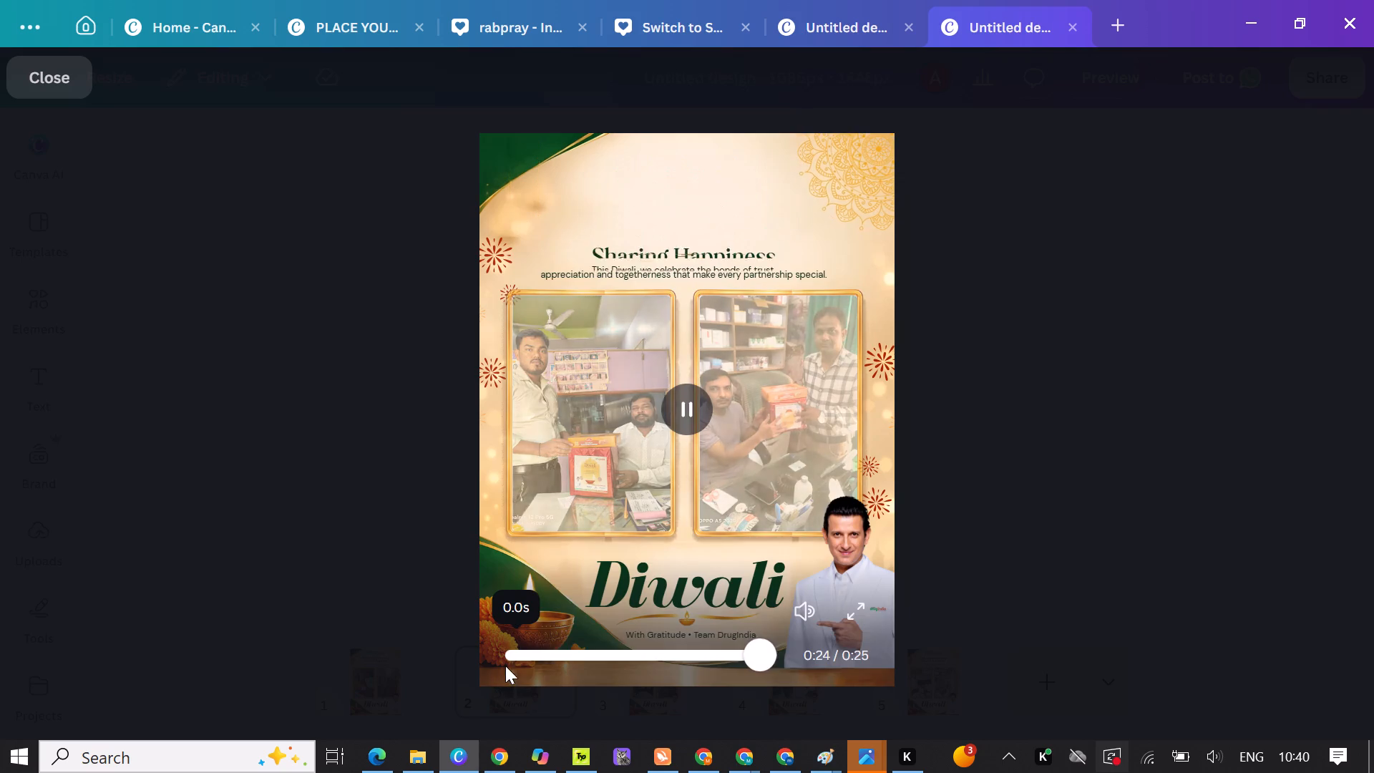
pyautogui.click(373, 464)
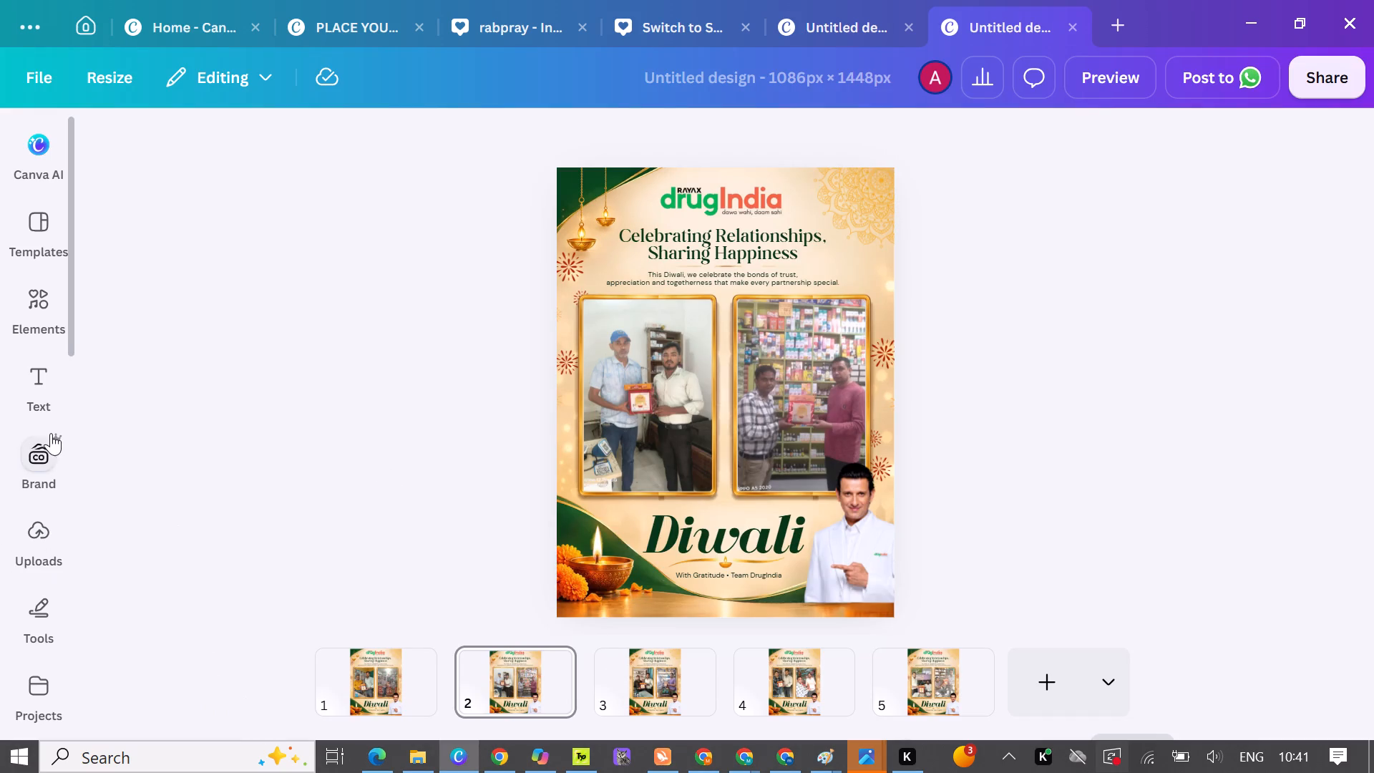
# Open the audio library for the greeting design and activate its audio search.
pyautogui.scroll(-4, 42, 475)
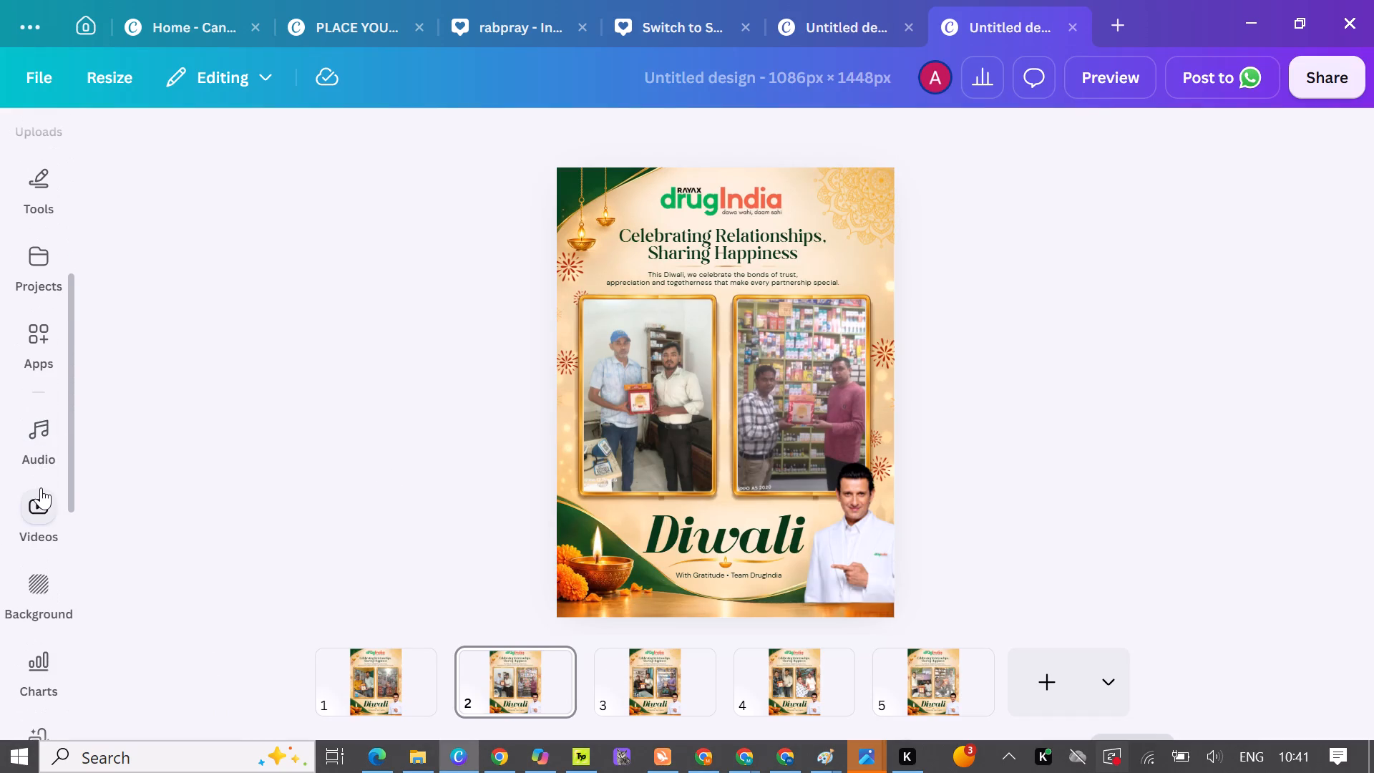
pyautogui.click(47, 442)
pyautogui.click(154, 165)
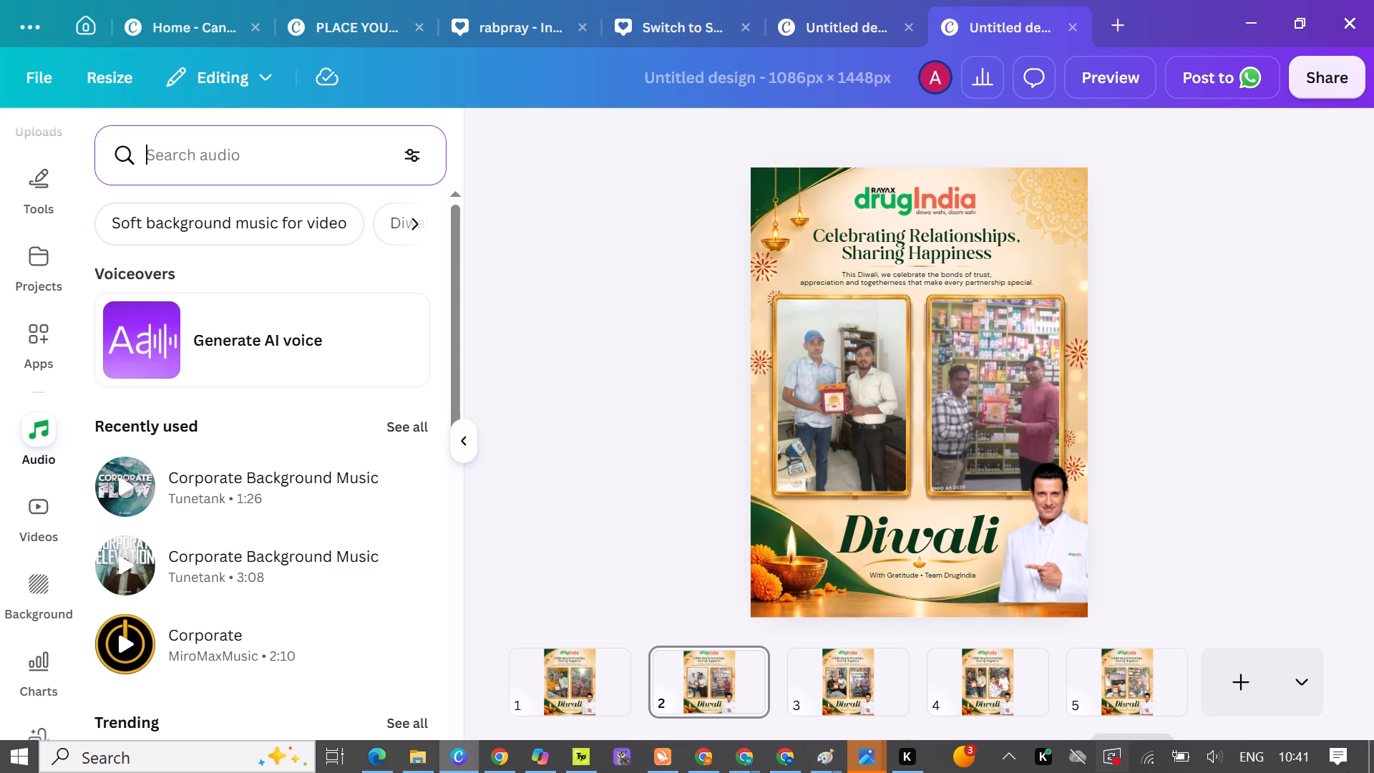
# Set the computer's speaker volume to 16 and minimise the Windows Update settings window.
pyautogui.click(1119, 768)
pyautogui.click(1142, 762)
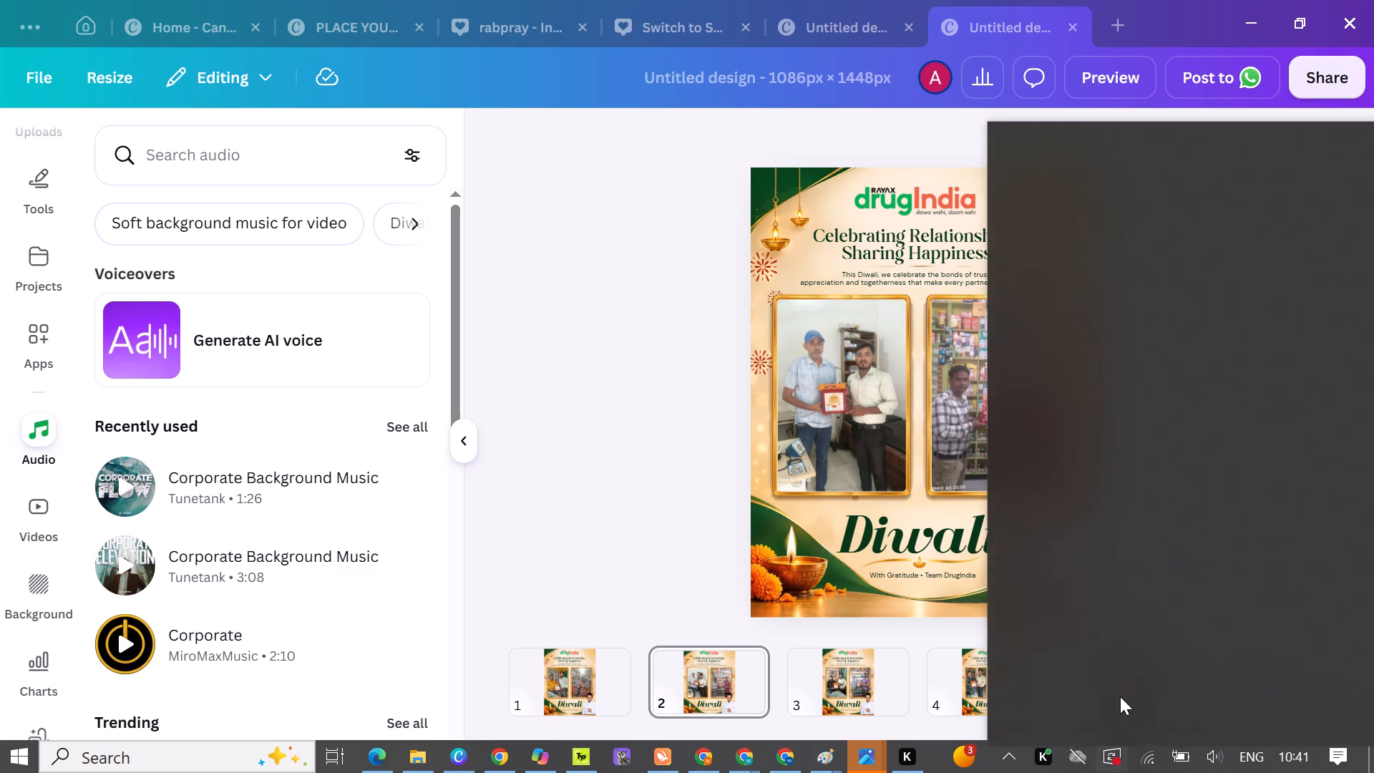
pyautogui.click(1208, 757)
pyautogui.moveTo(1162, 703); pyautogui.dragTo(1138, 672, button='right')
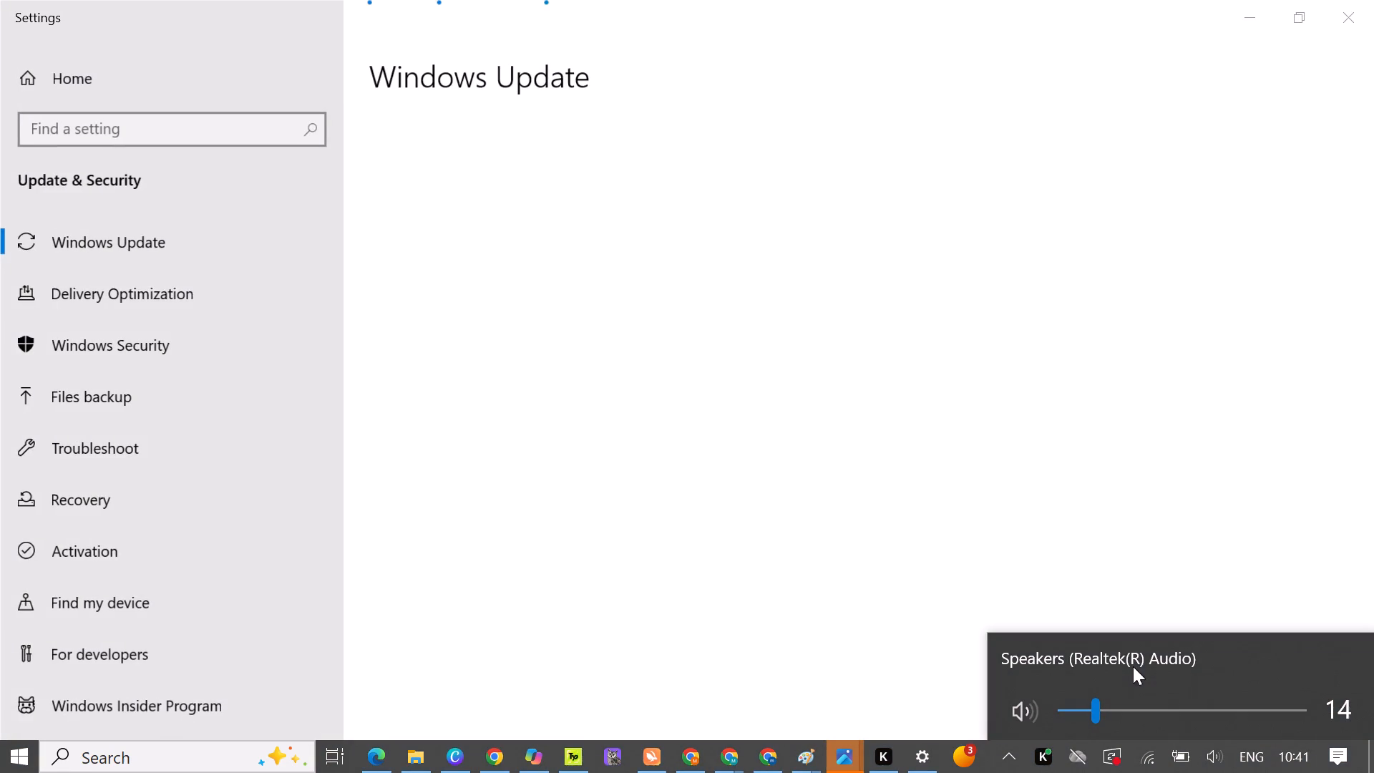
pyautogui.click(1133, 666)
pyautogui.moveTo(1083, 710); pyautogui.dragTo(1101, 718)
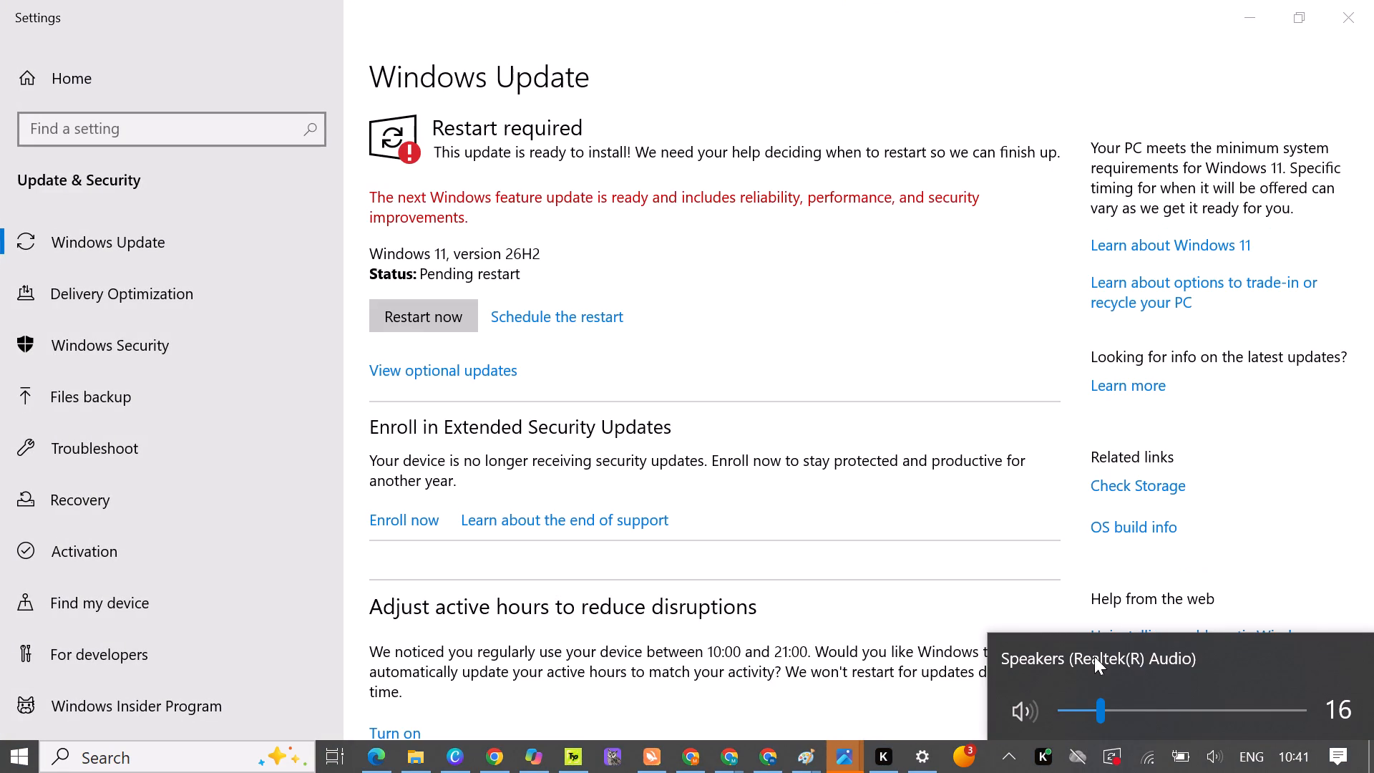
pyautogui.click(1094, 656)
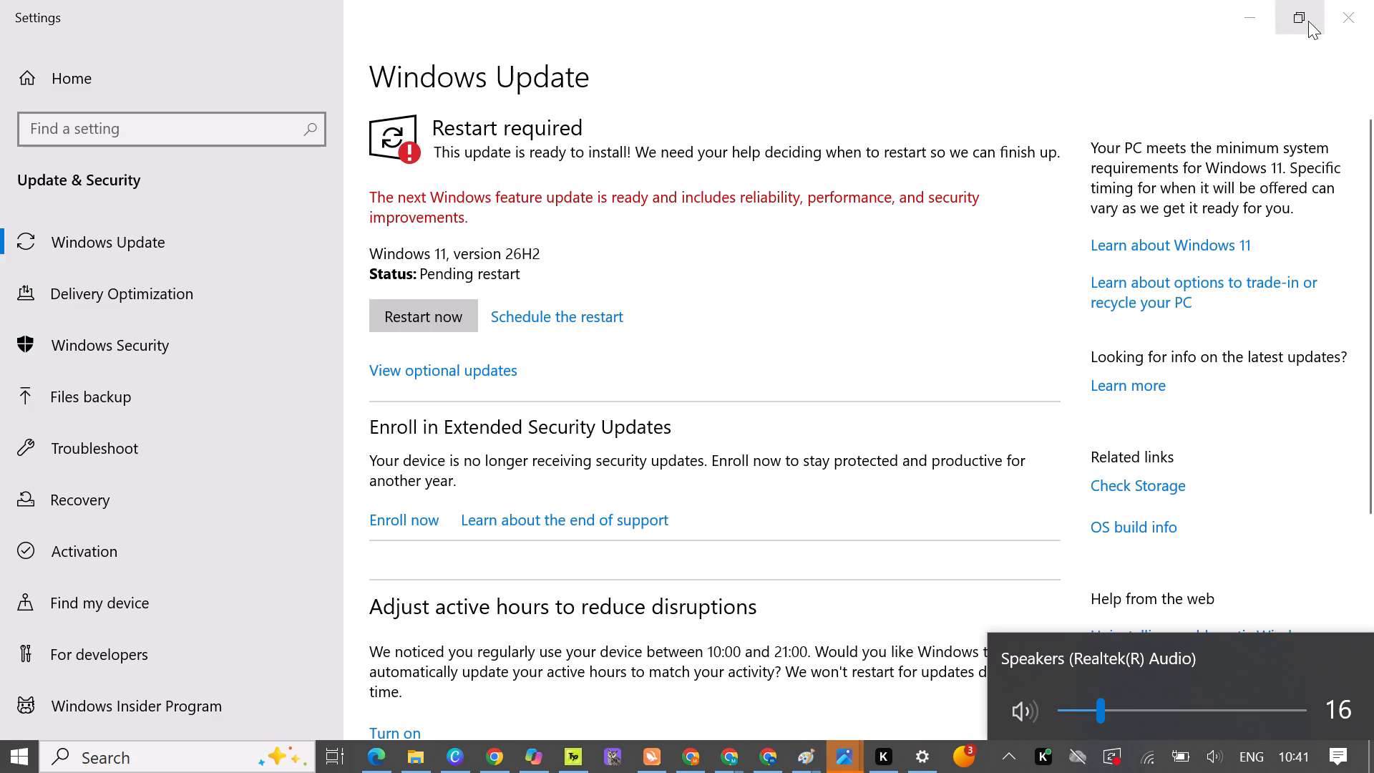
pyautogui.click(1253, 4)
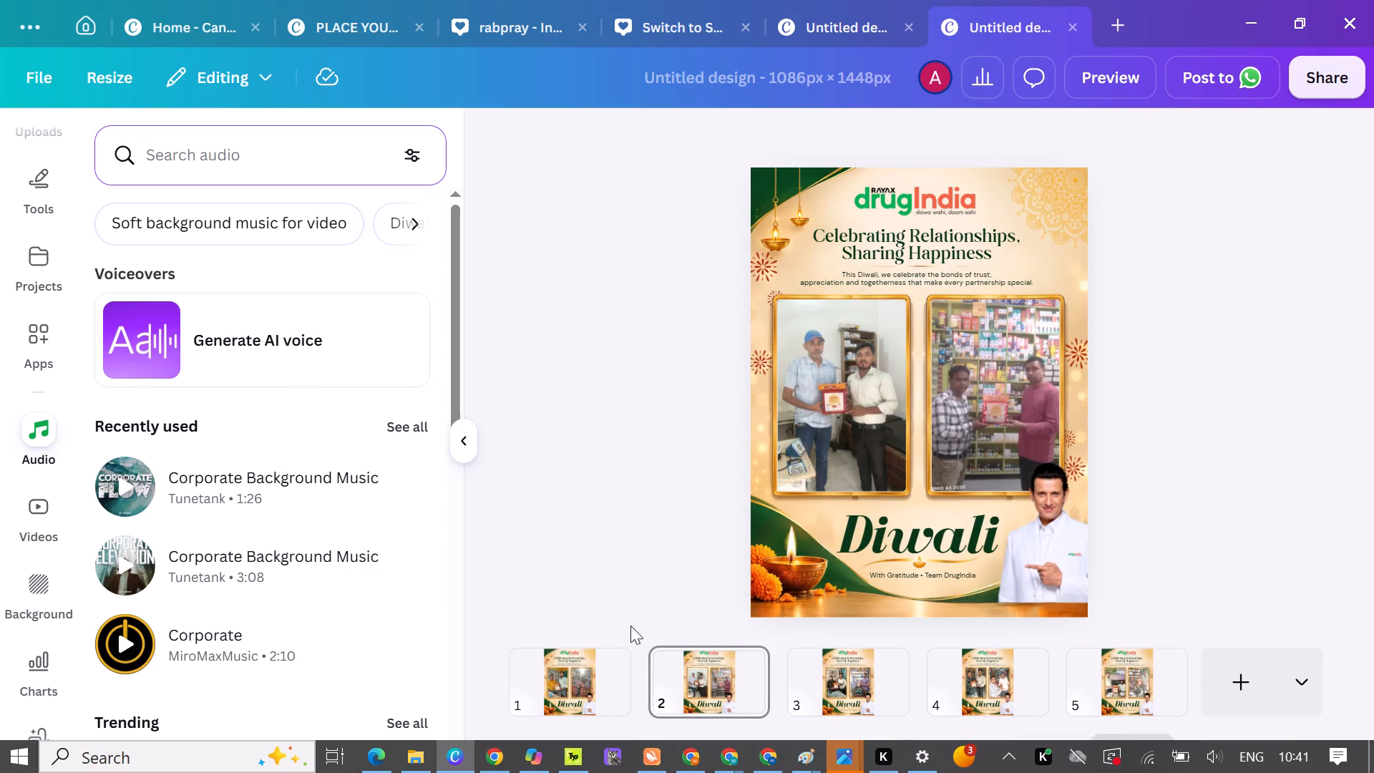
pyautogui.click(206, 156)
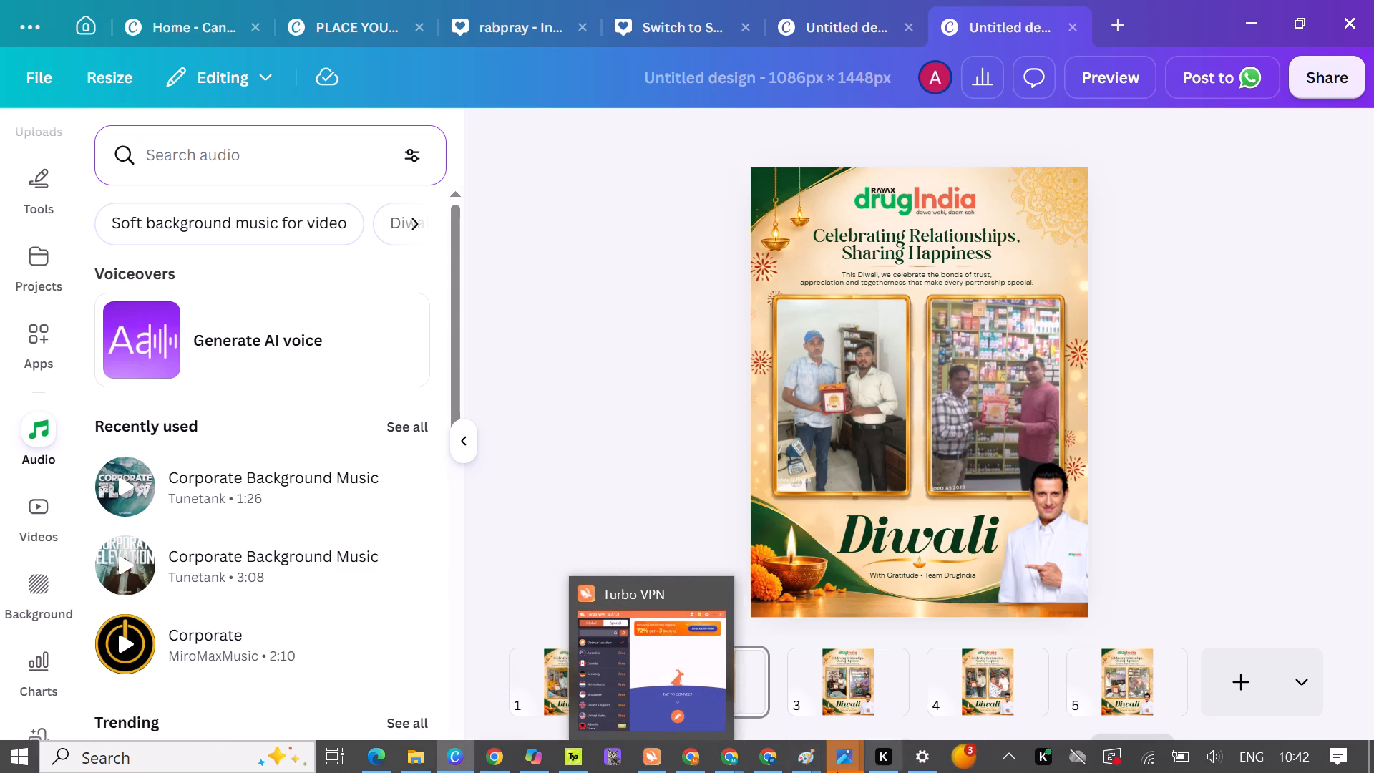
# Switch to Google Chrome and bring up the open windows of the other Chrome profile.
pyautogui.click(758, 756)
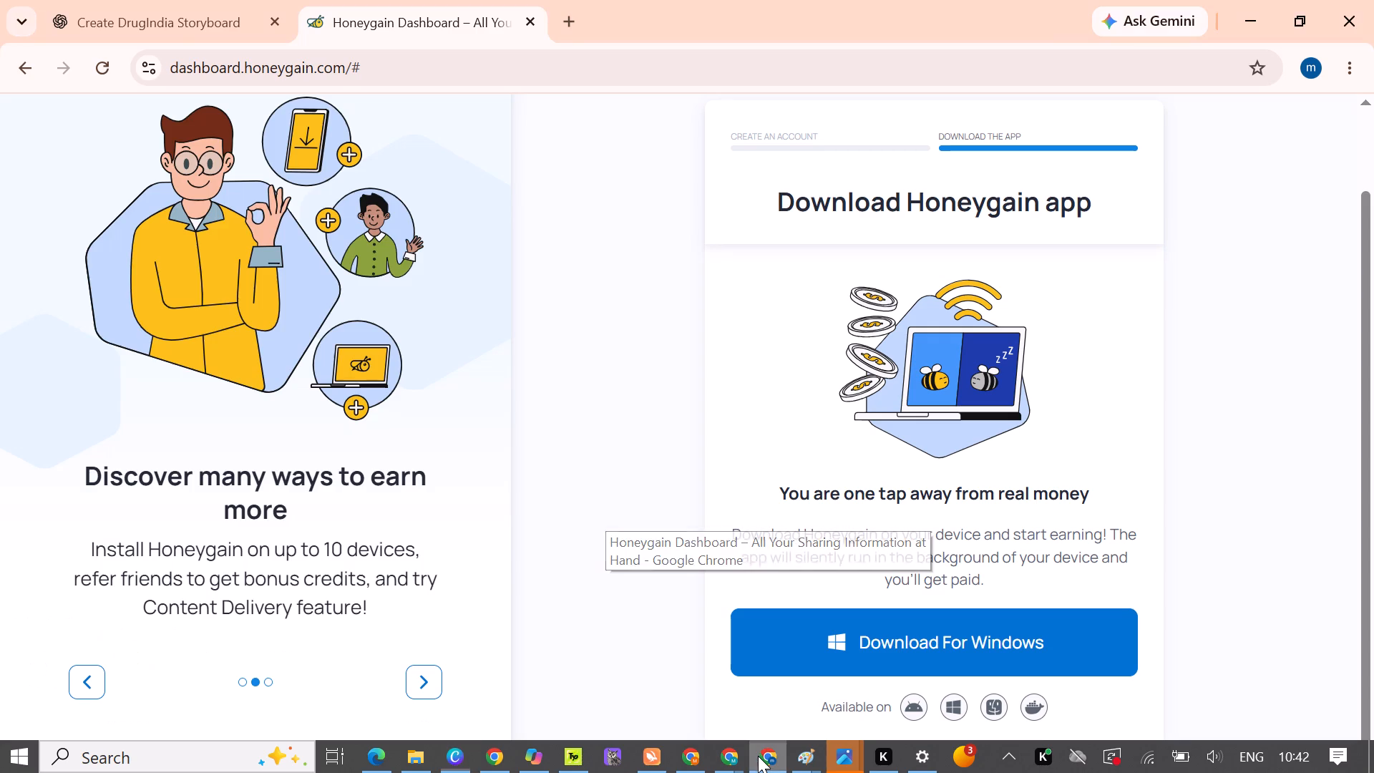
pyautogui.click(732, 768)
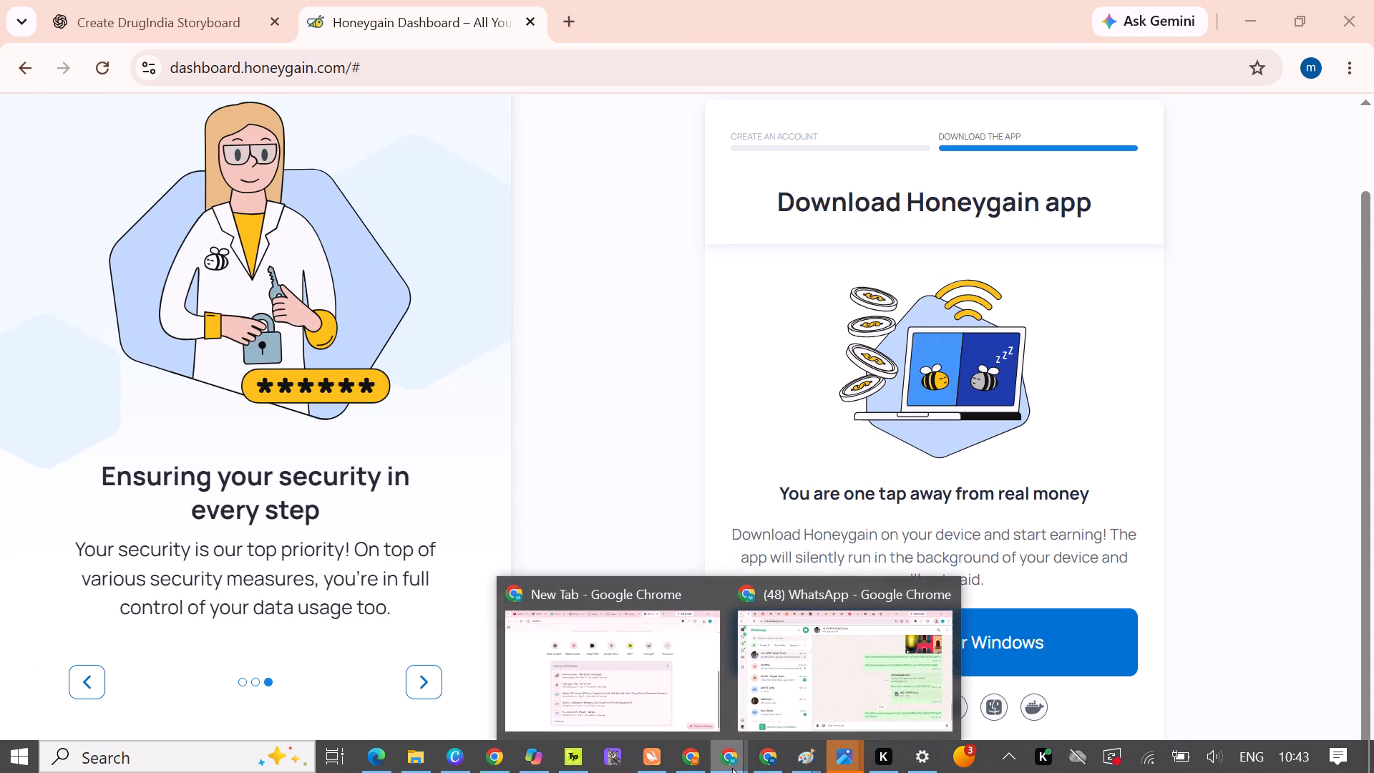
pyautogui.click(732, 768)
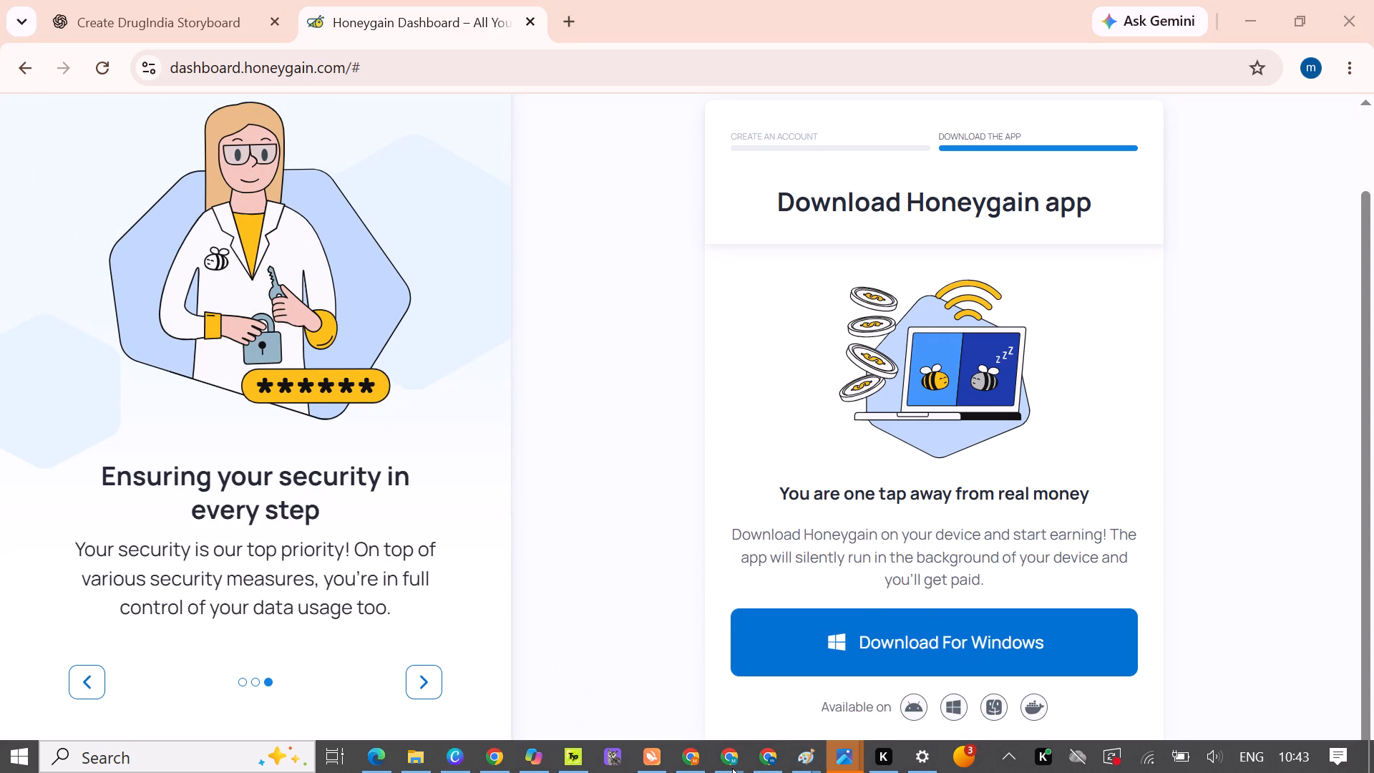
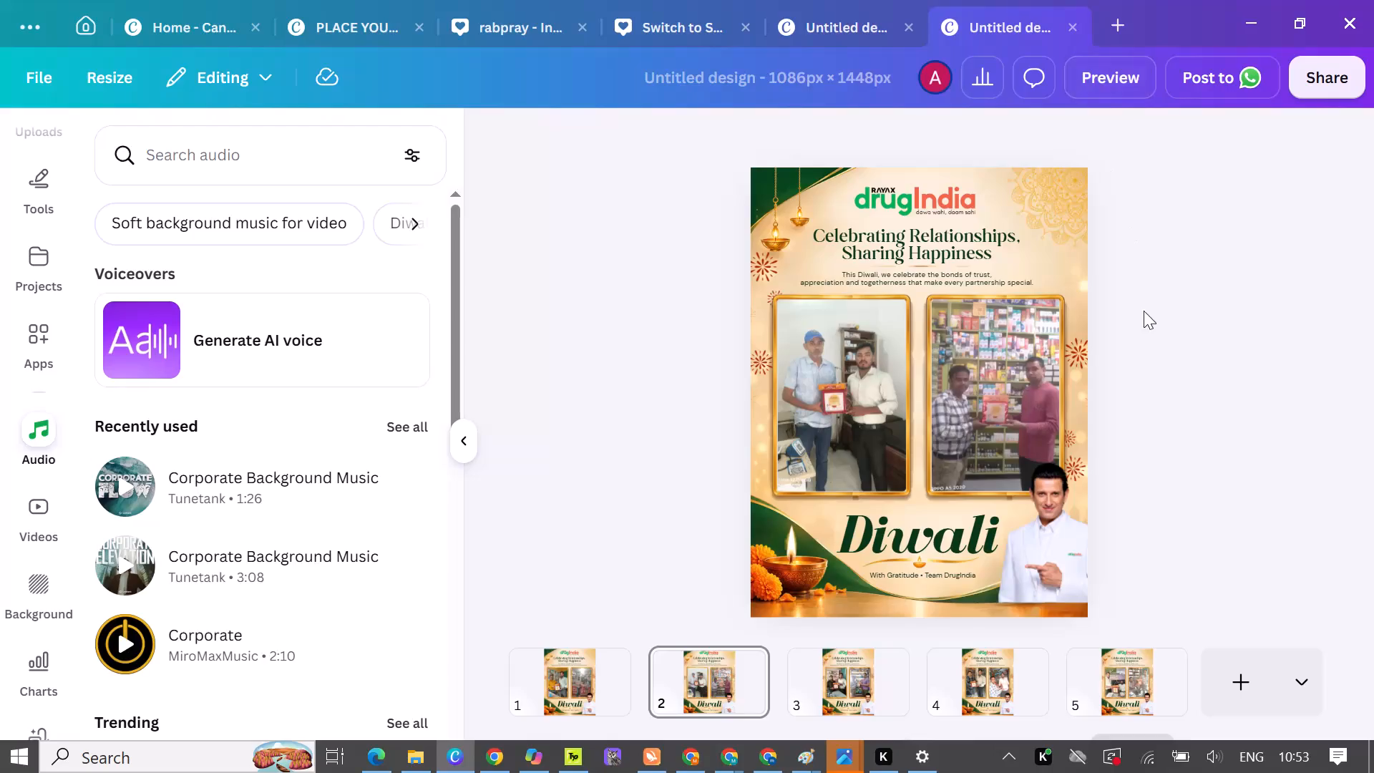
# Preview the greeting video, skip ahead to about 20.7 s to check the later pages, and close the preview.
pyautogui.click(686, 627)
pyautogui.click(706, 638)
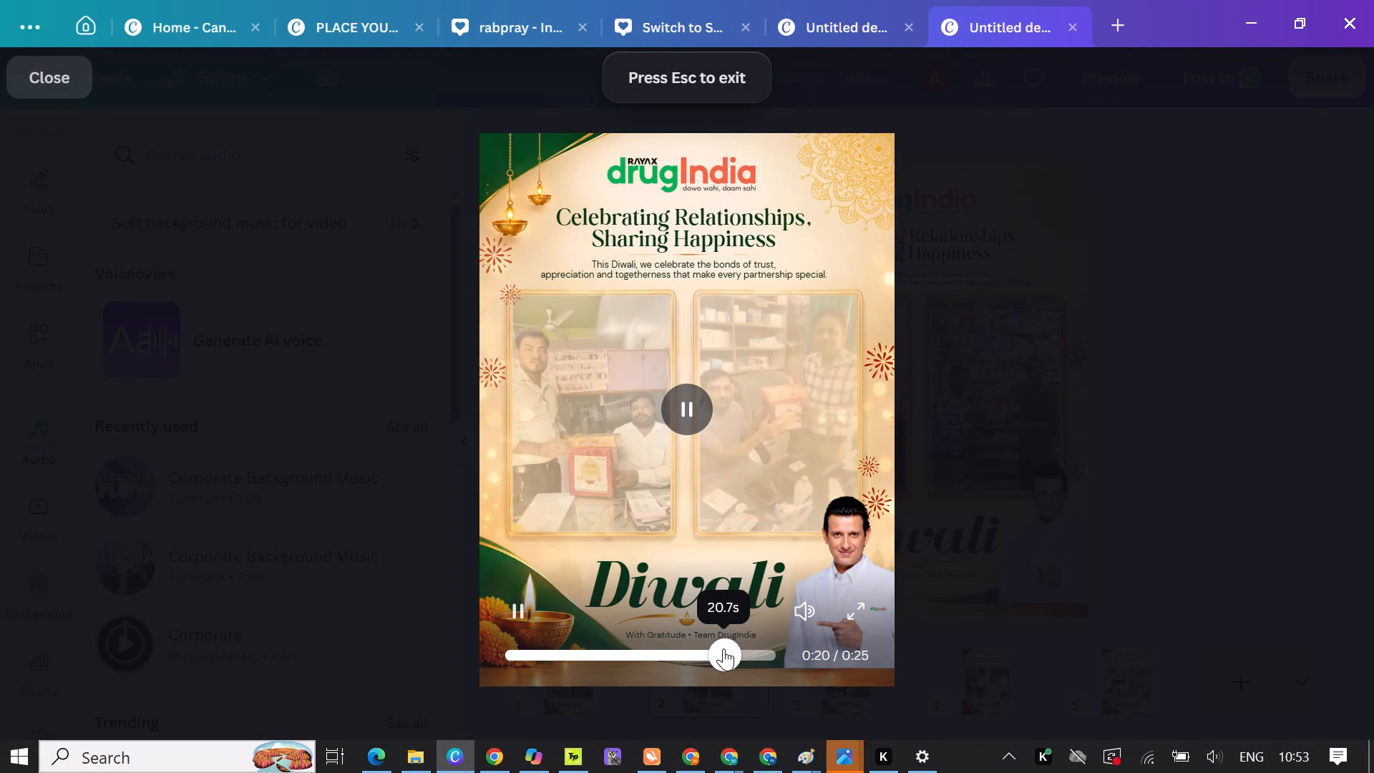
pyautogui.click(1338, 51)
# Download all pages as an MP4 video at 1247 x 1662px quality and save it in Downloads as DIWALI.
pyautogui.click(1304, 76)
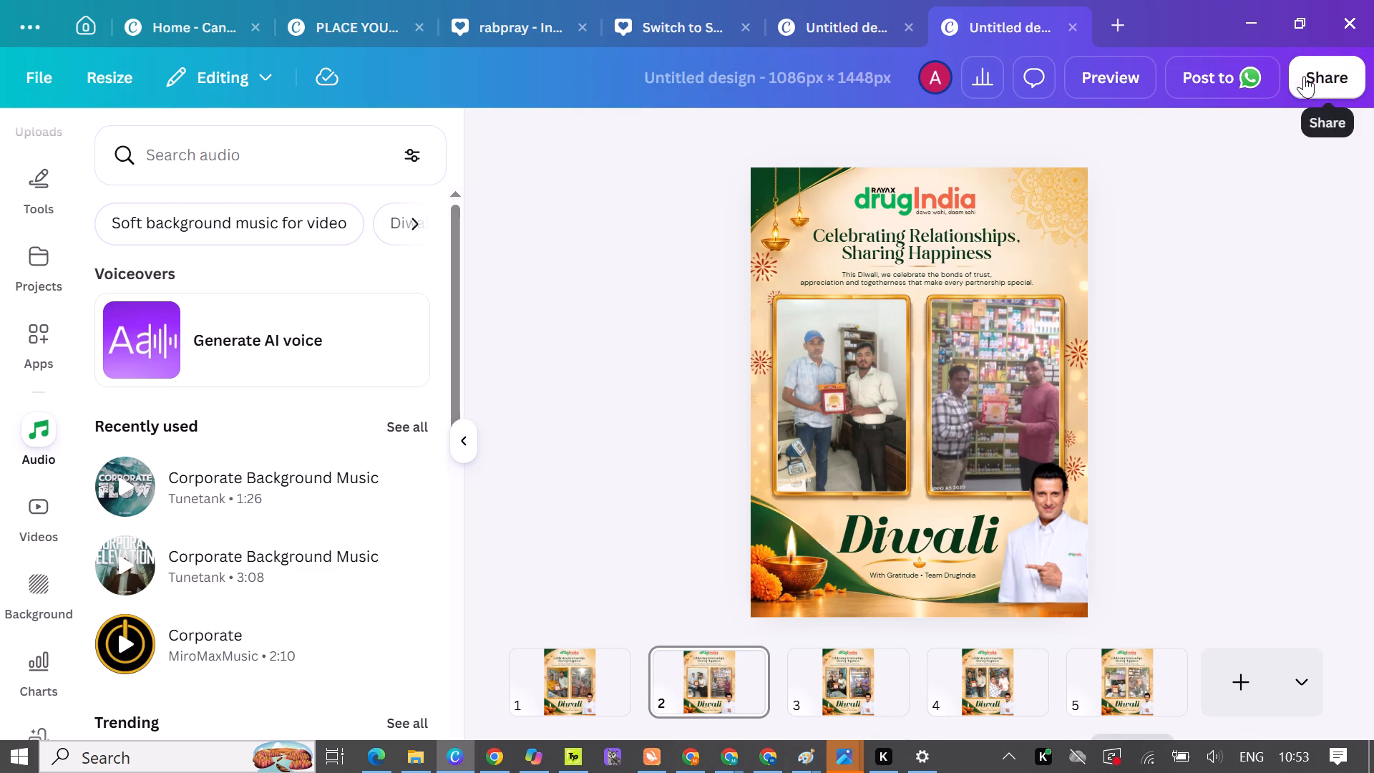
pyautogui.click(1014, 569)
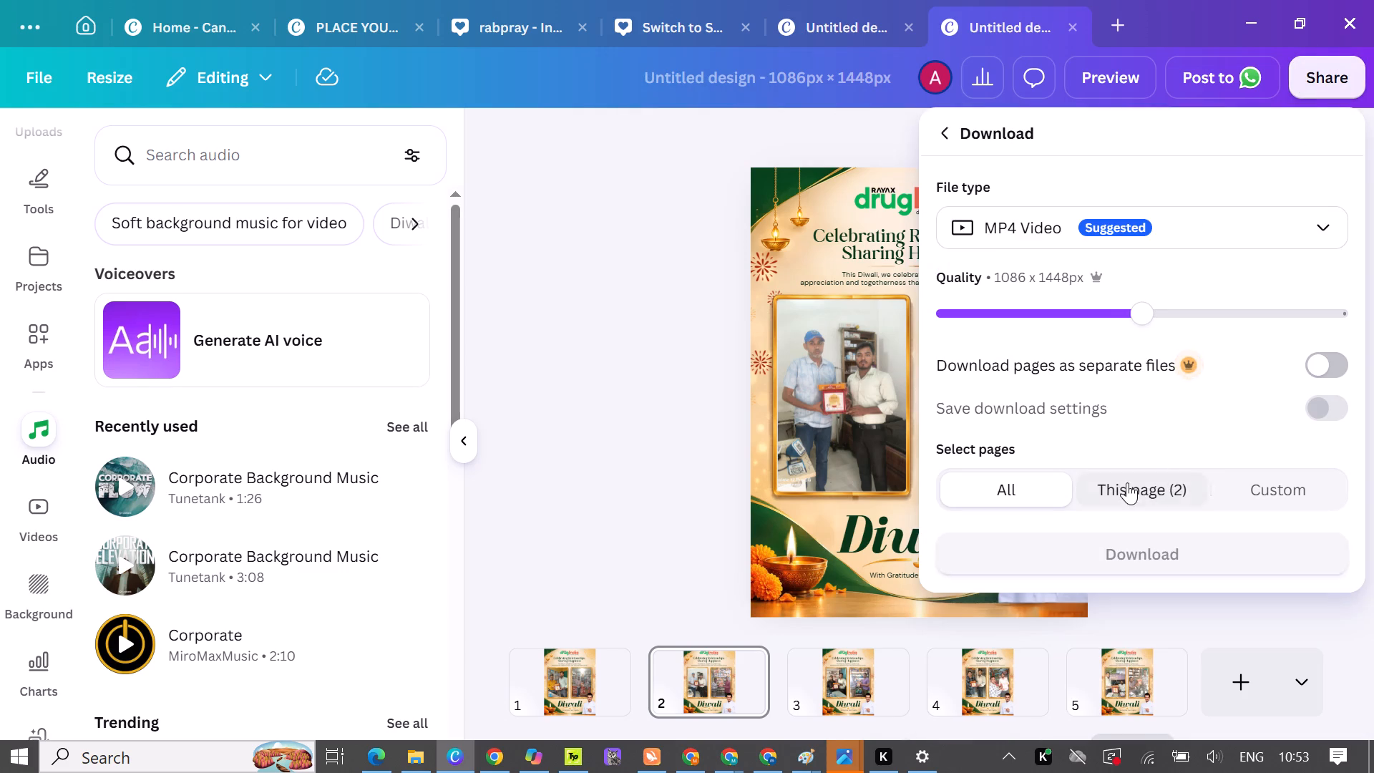
pyautogui.click(1212, 313)
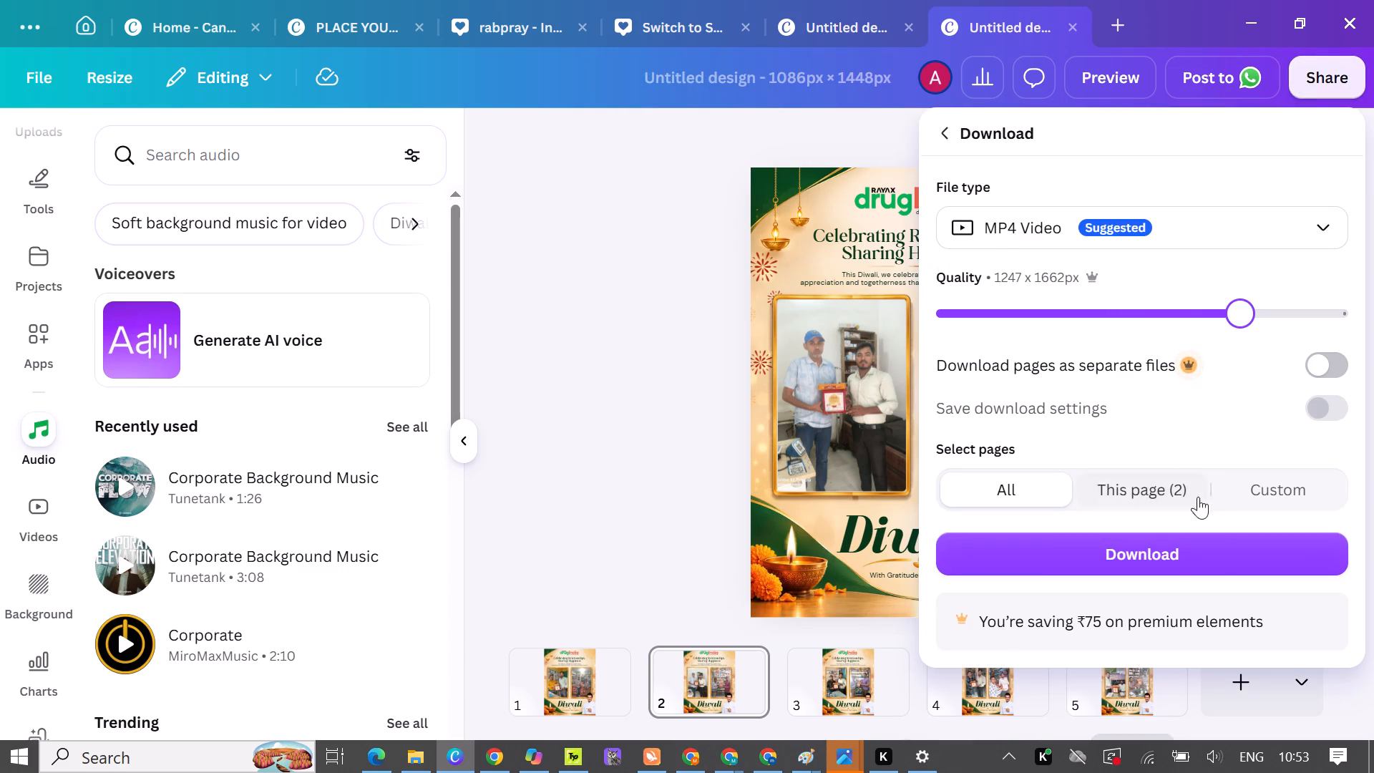
pyautogui.click(1190, 555)
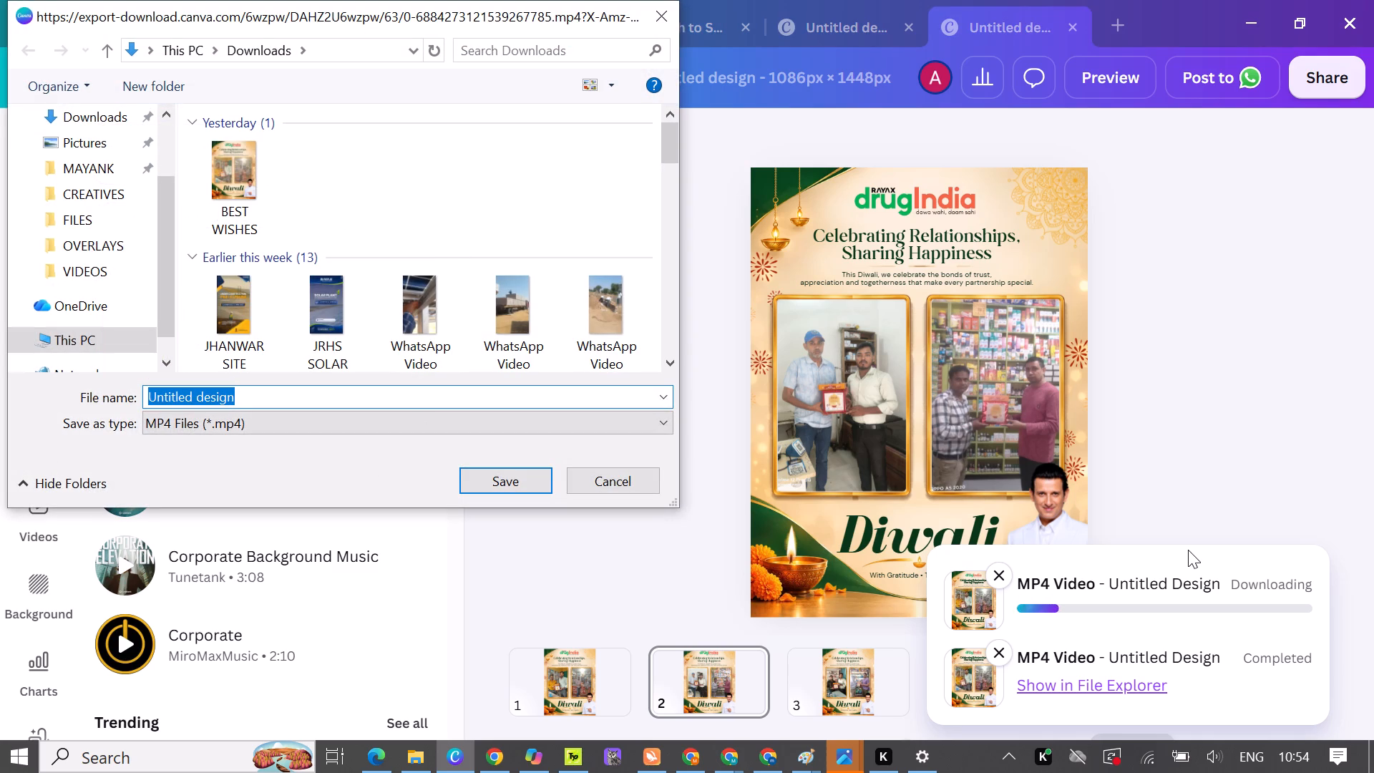
pyautogui.write('DIWALI')
pyautogui.press('Return')
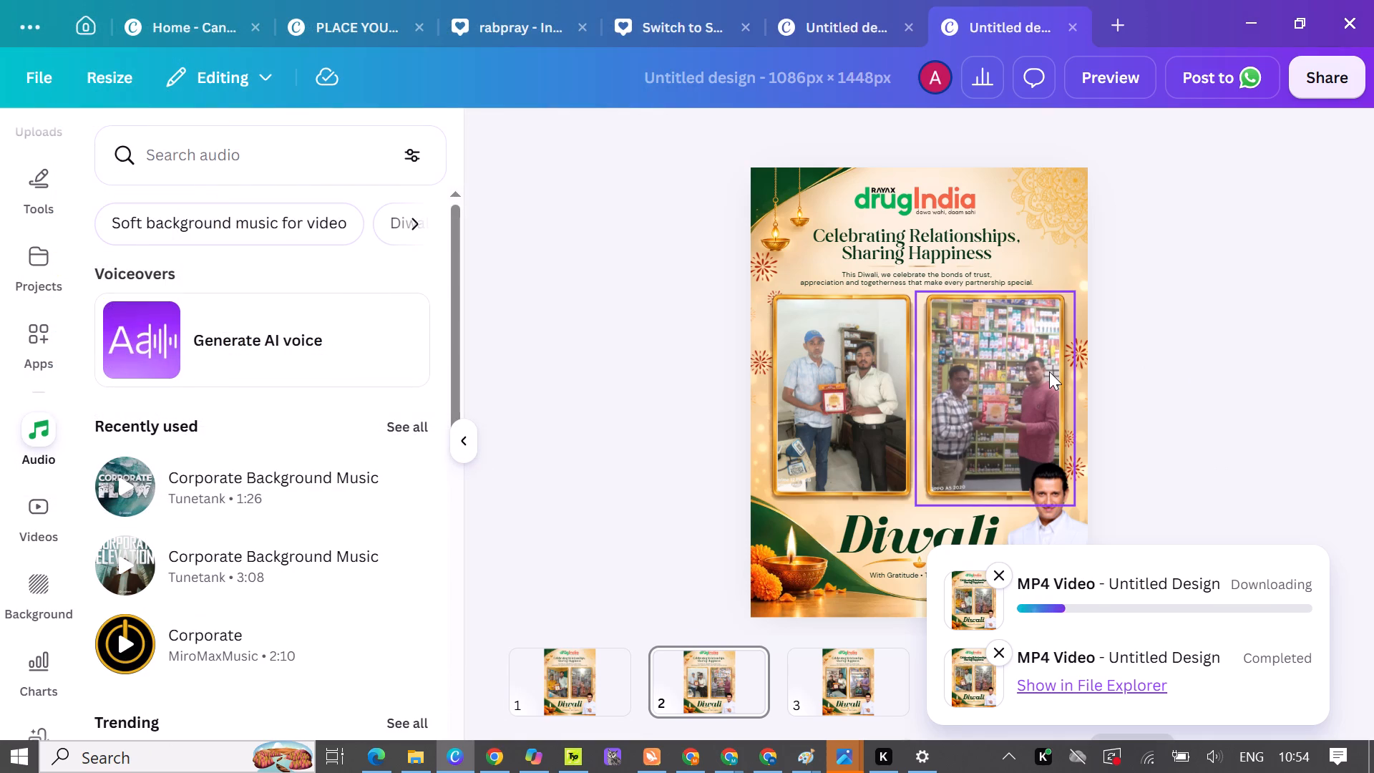
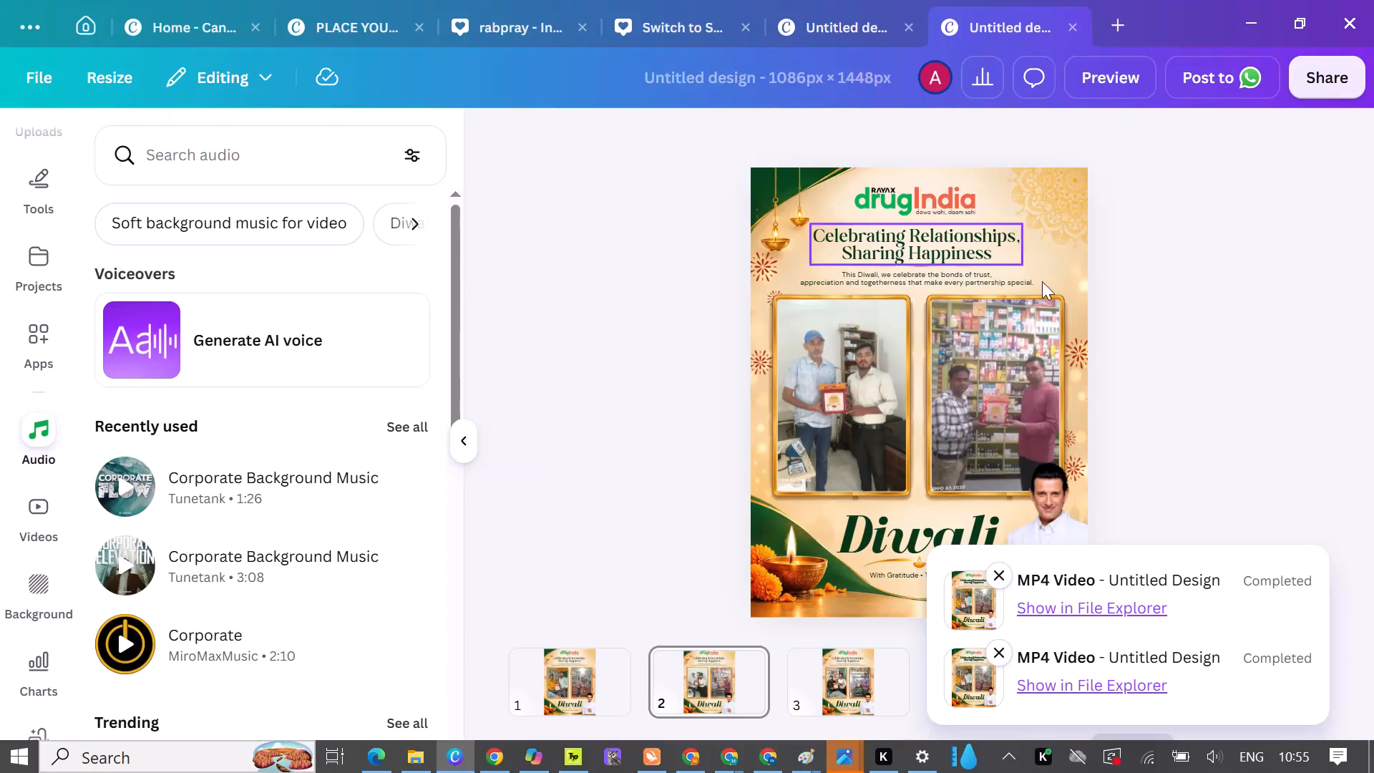
# Play the DIWALI video from the Downloads folder, skip ahead to about 19 s to check the last page, and close the player.
pyautogui.click(429, 758)
pyautogui.doubleClick(358, 189)
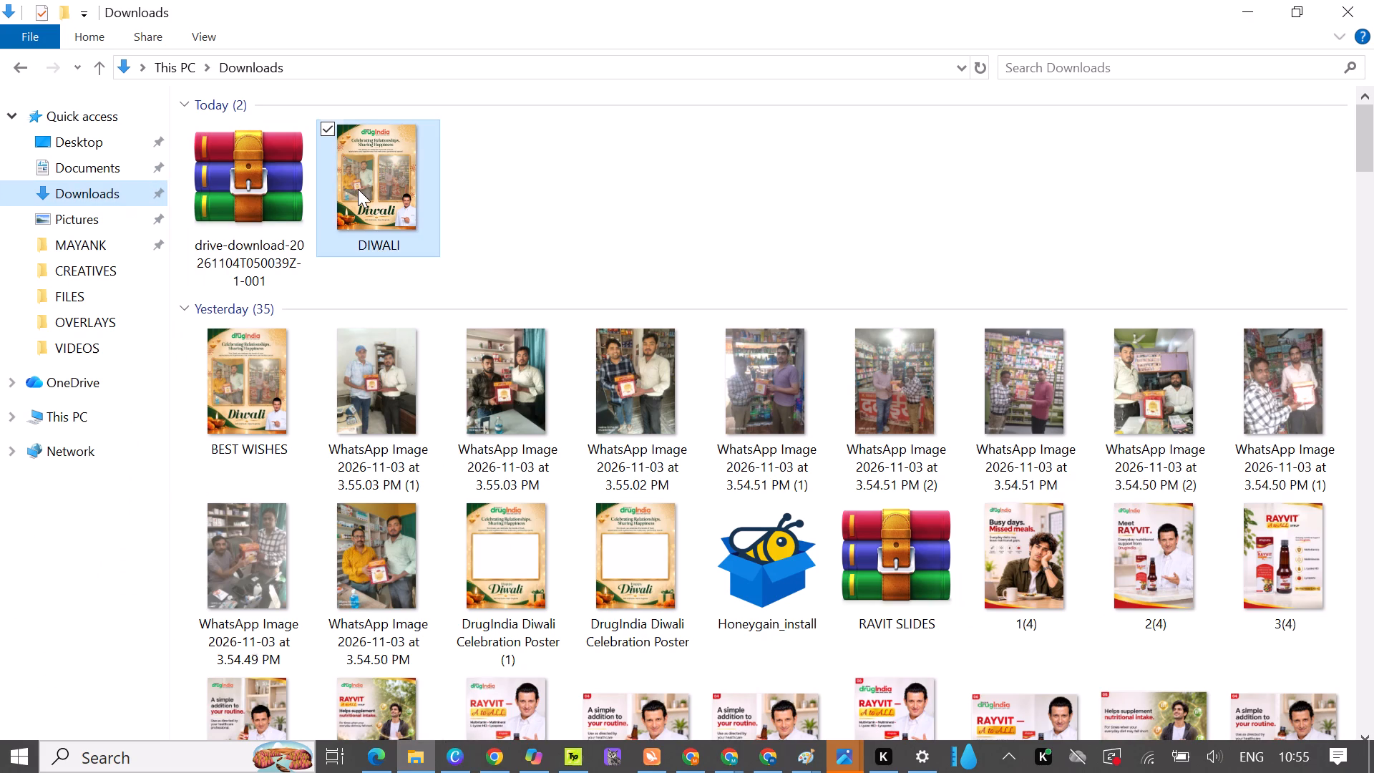
pyautogui.click(887, 641)
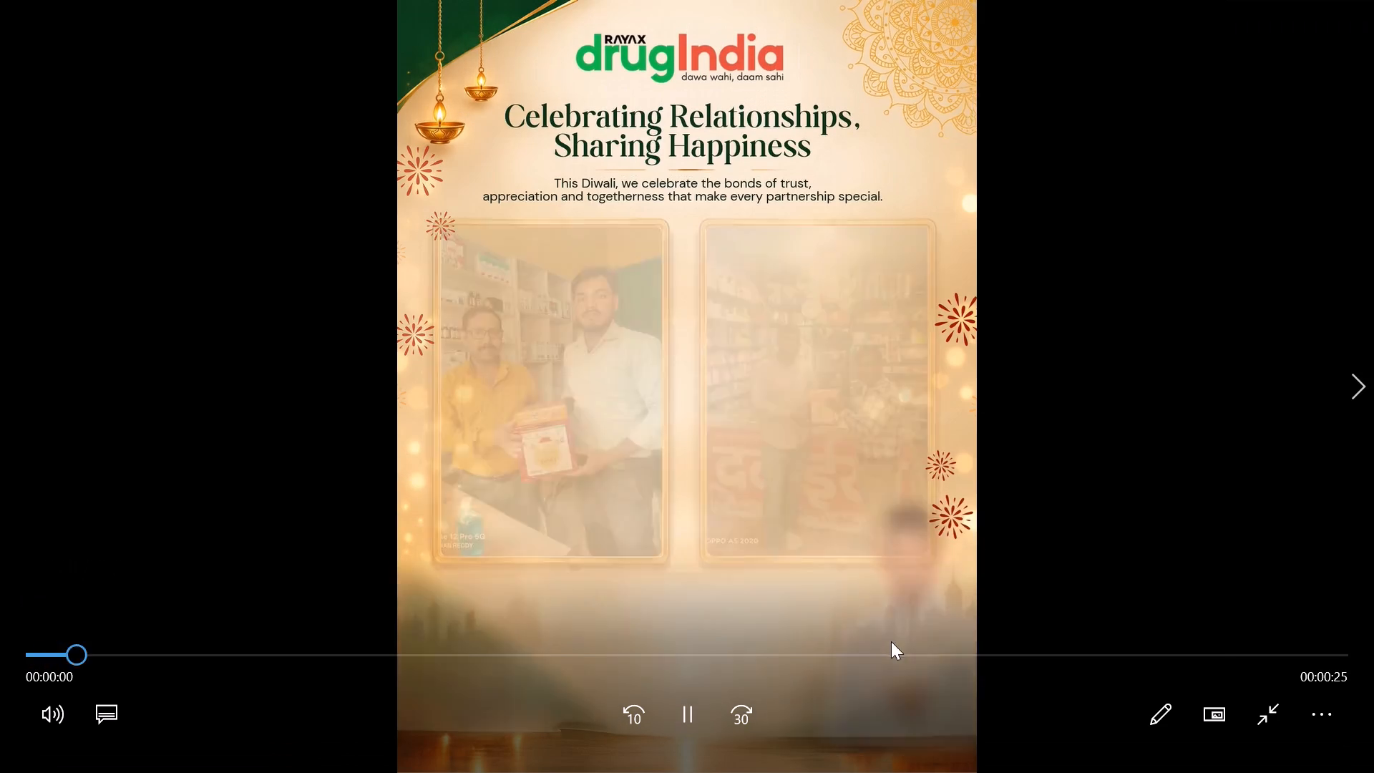
pyautogui.click(903, 651)
pyautogui.moveTo(919, 651); pyautogui.dragTo(929, 651)
pyautogui.click(952, 650)
pyautogui.click(963, 650)
pyautogui.click(967, 651)
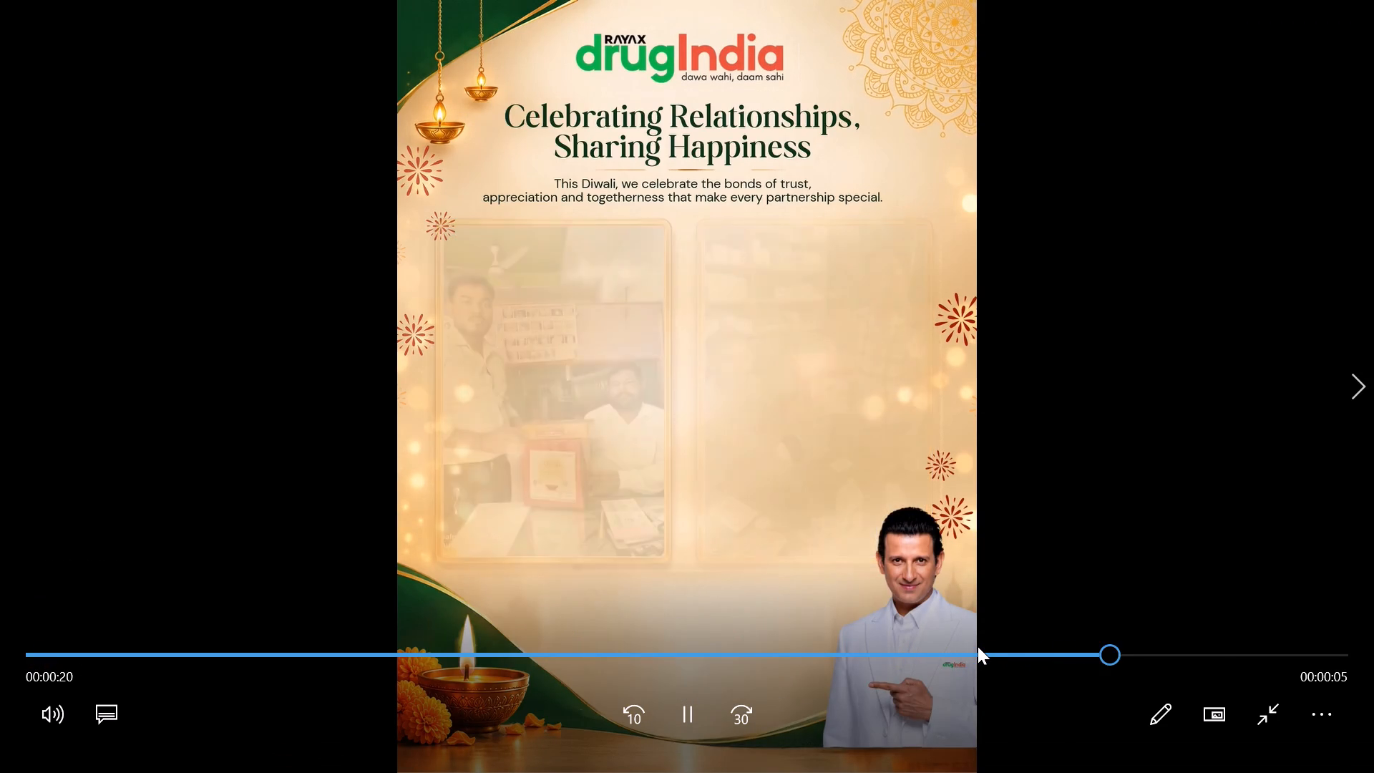
pyautogui.click(1033, 646)
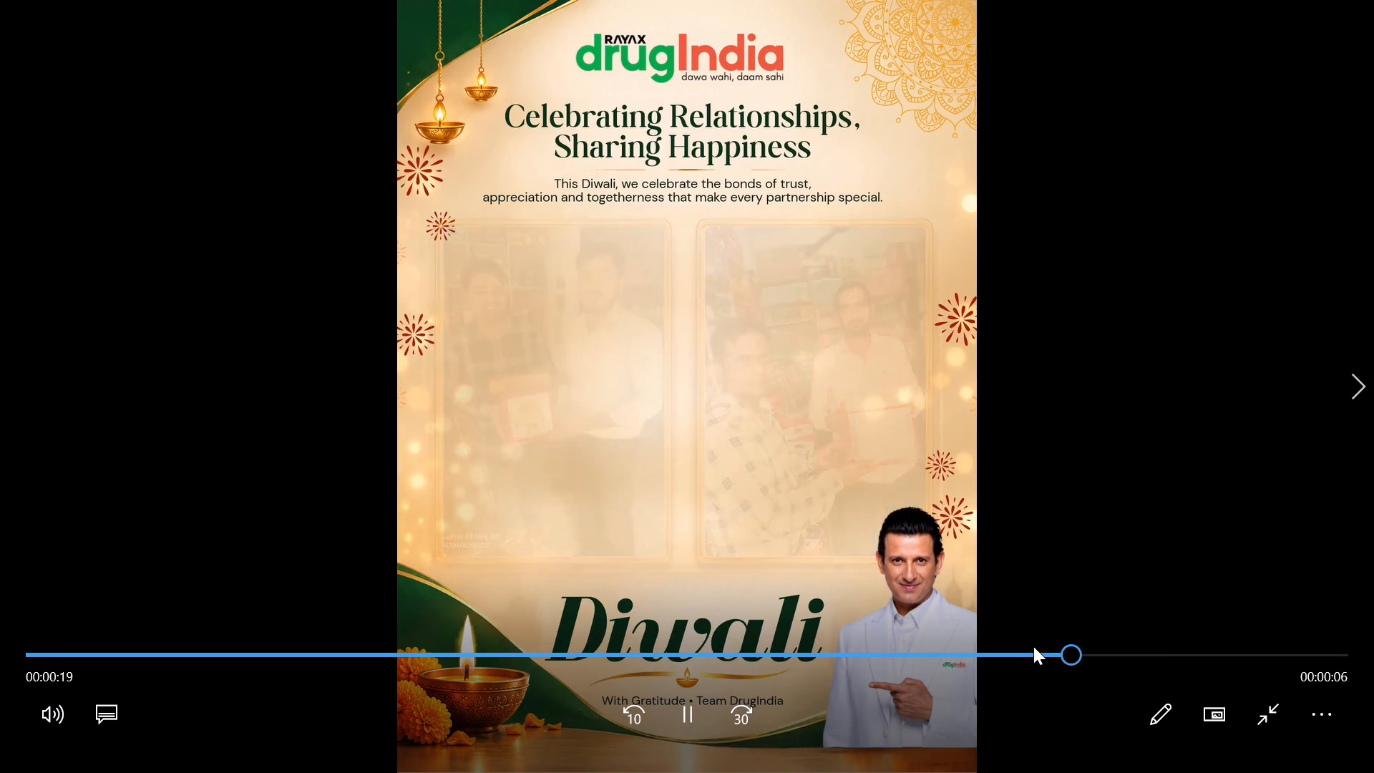
pyautogui.press('space')
pyautogui.click(1290, 699)
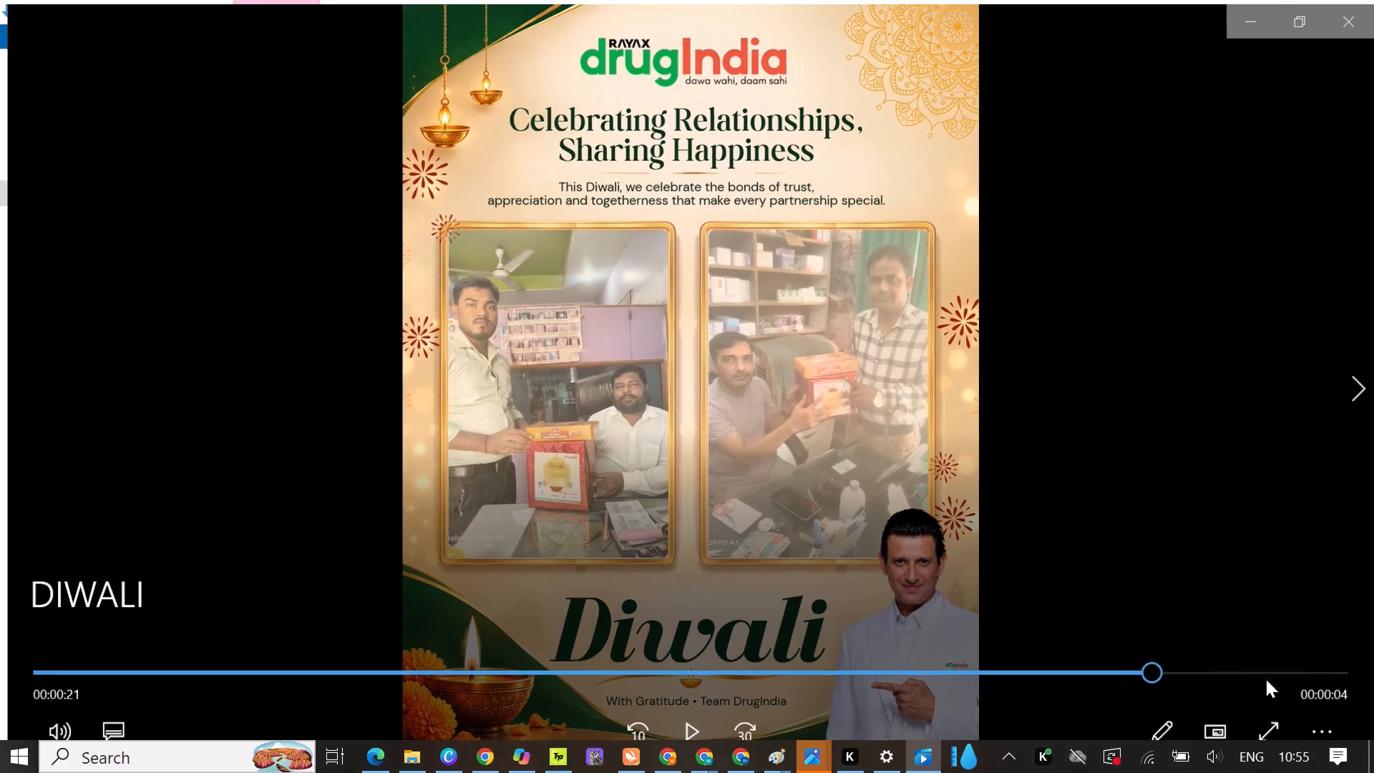
pyautogui.click(1373, 0)
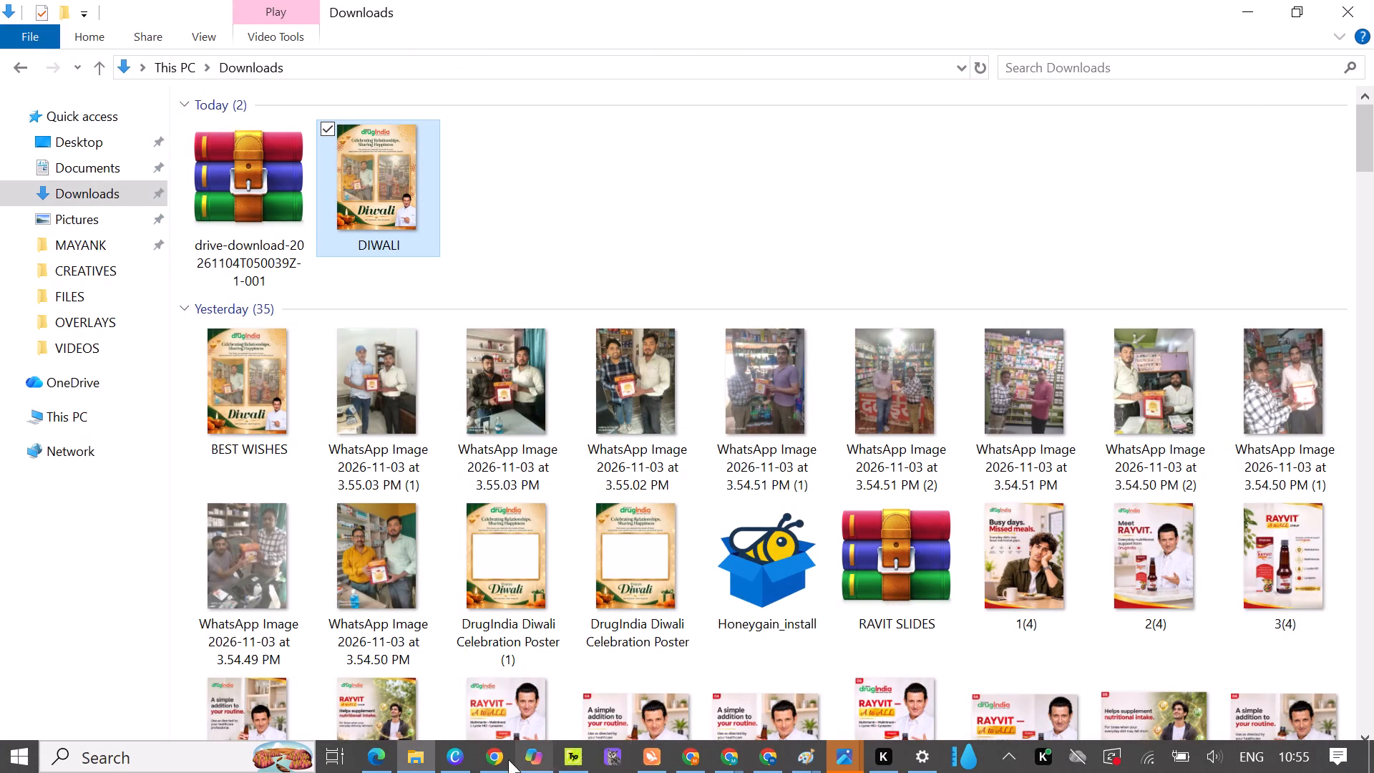
# Switch back to the Canva greeting design and open page 5 for editing.
pyautogui.click(479, 752)
pyautogui.click(467, 752)
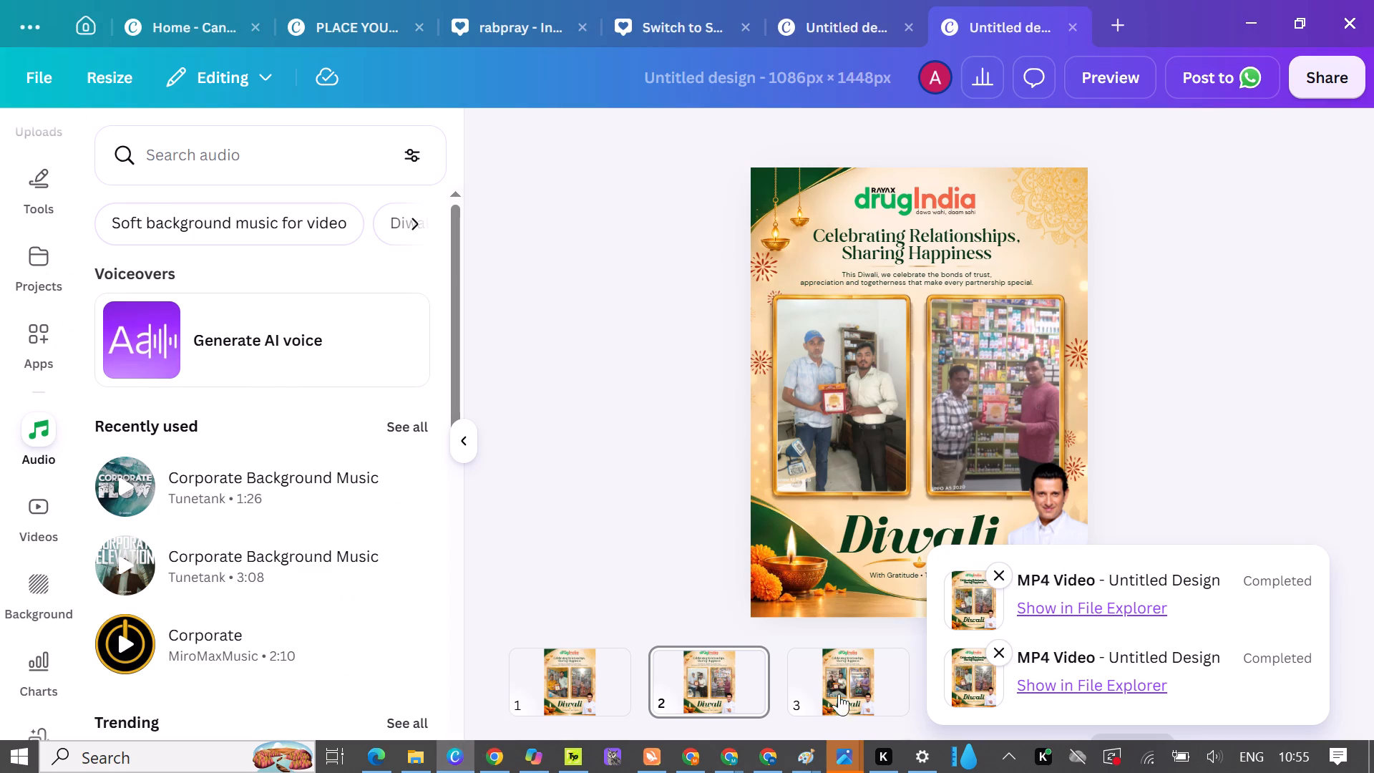
pyautogui.click(1133, 494)
pyautogui.click(1174, 488)
pyautogui.click(1157, 703)
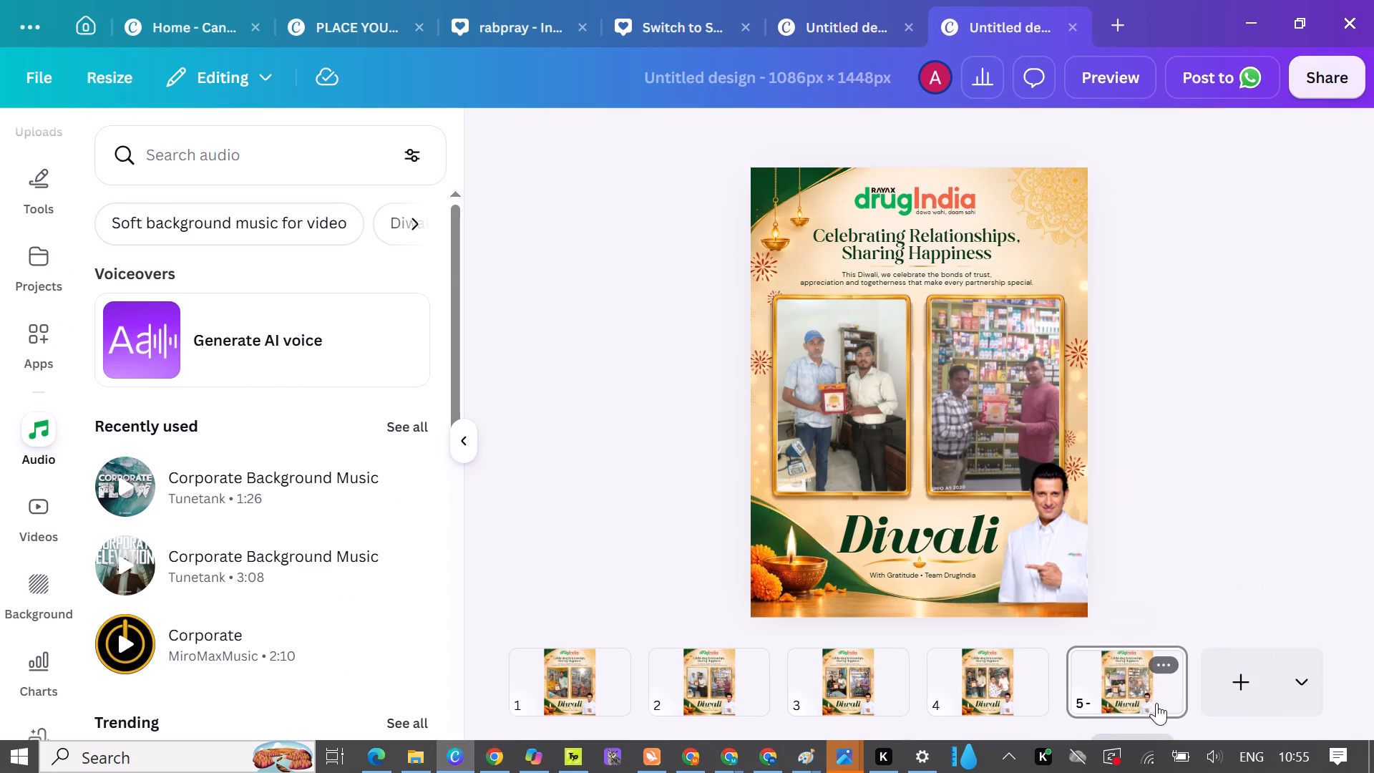
pyautogui.press('Right')
pyautogui.press('Right')
pyautogui.press('Right')
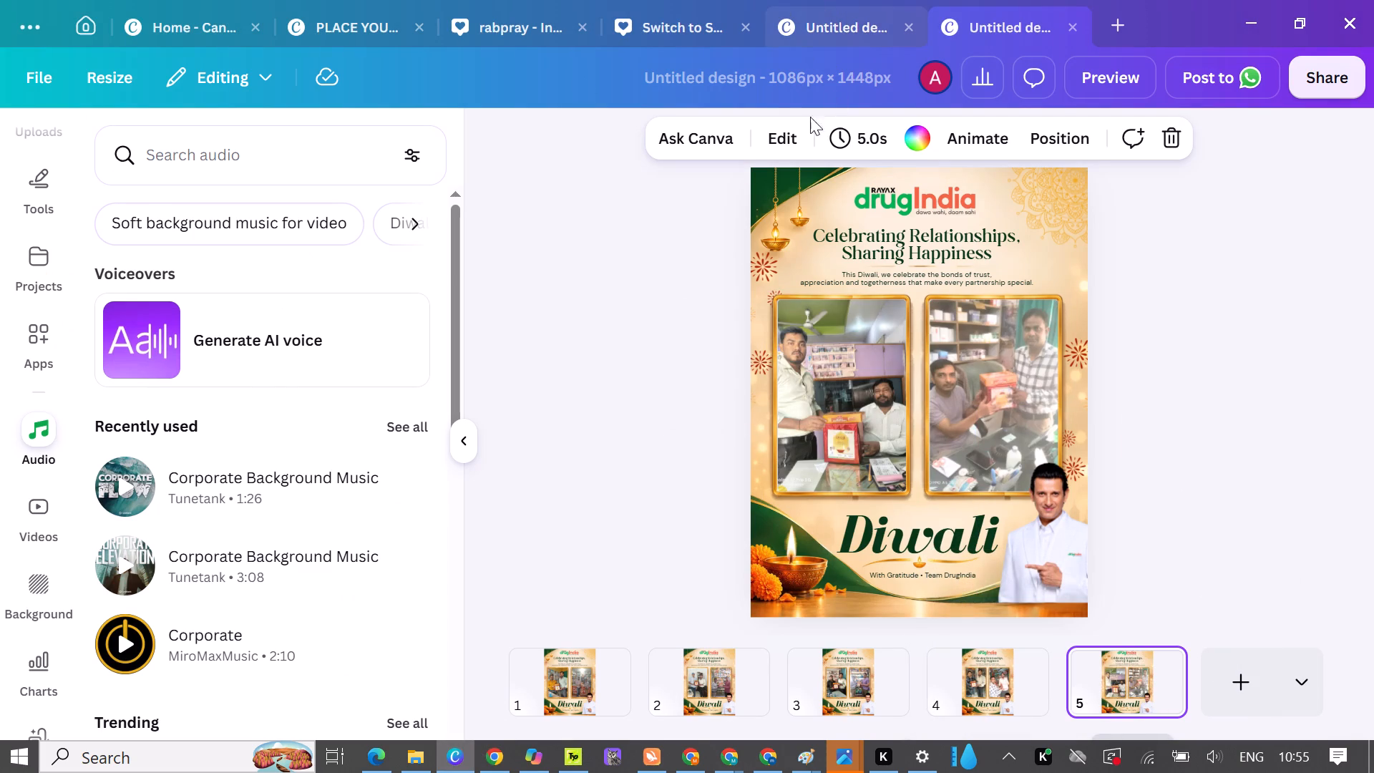
pyautogui.click(889, 195)
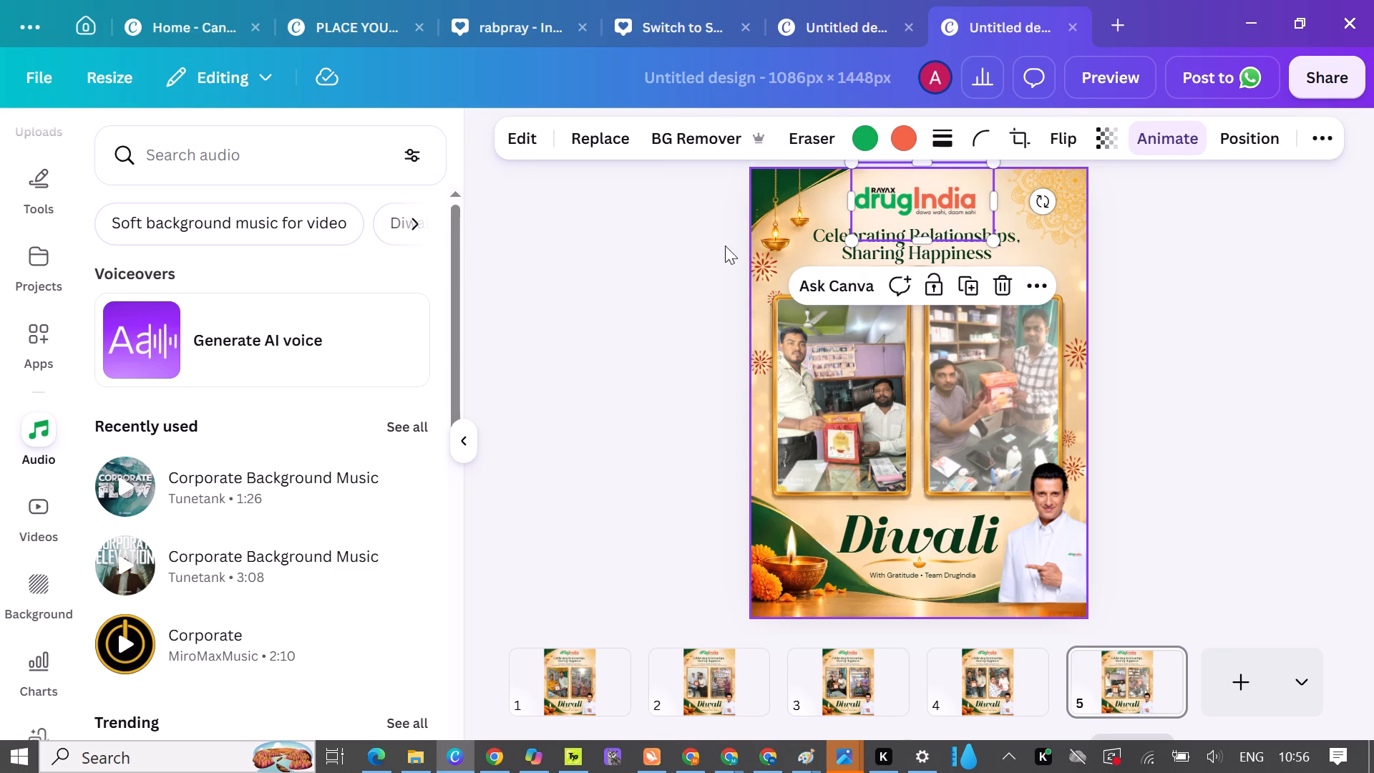
pyautogui.click(696, 254)
pyautogui.click(461, 450)
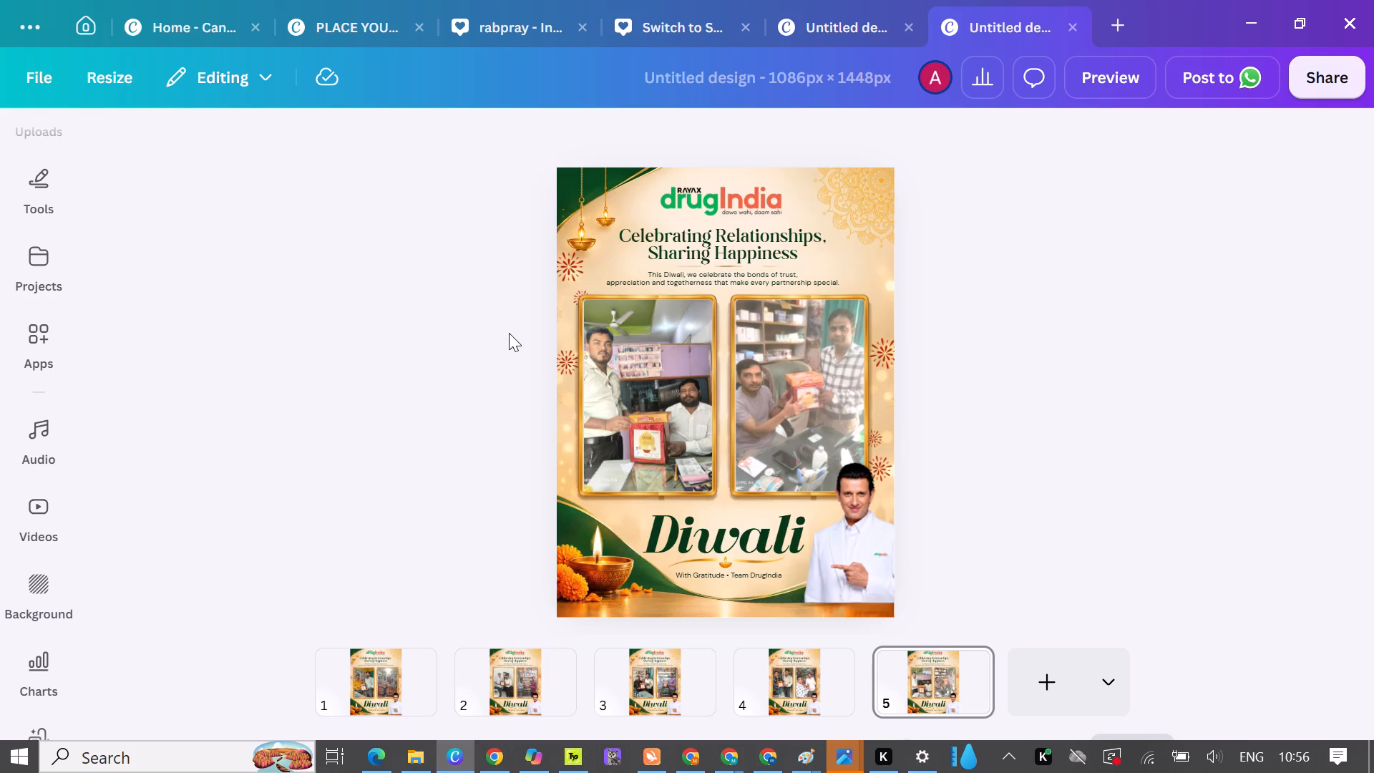
# Examine the animation settings of page 5's hanging lamp, drugIndia logo, headline, subtext and divider line.
pyautogui.keyDown('ctrl'); pyautogui.scroll(1, 509, 333); pyautogui.keyUp('ctrl')
pyautogui.scroll(3, 509, 333)
pyautogui.keyDown('ctrl'); pyautogui.scroll(2, 554, 245); pyautogui.keyUp('ctrl')
pyautogui.scroll(2, 487, 254)
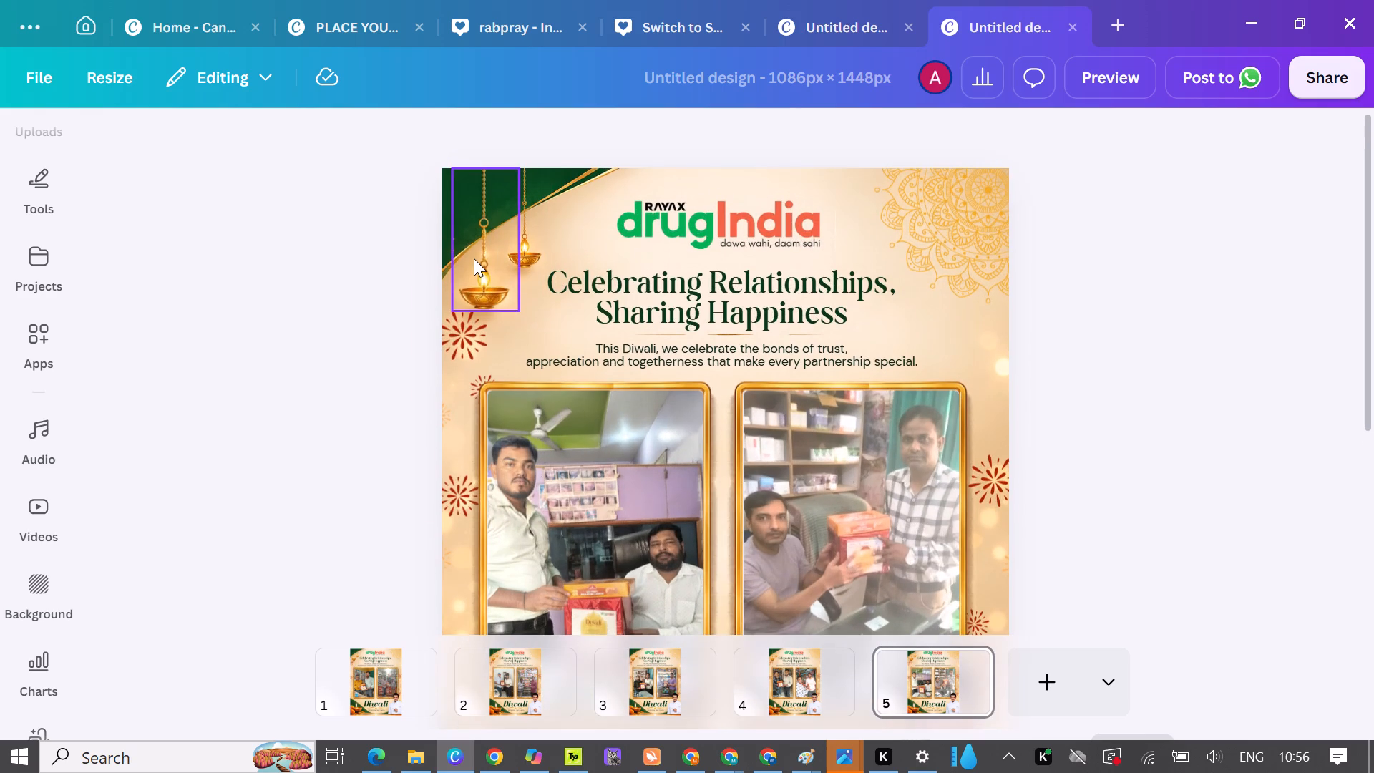
pyautogui.click(473, 258)
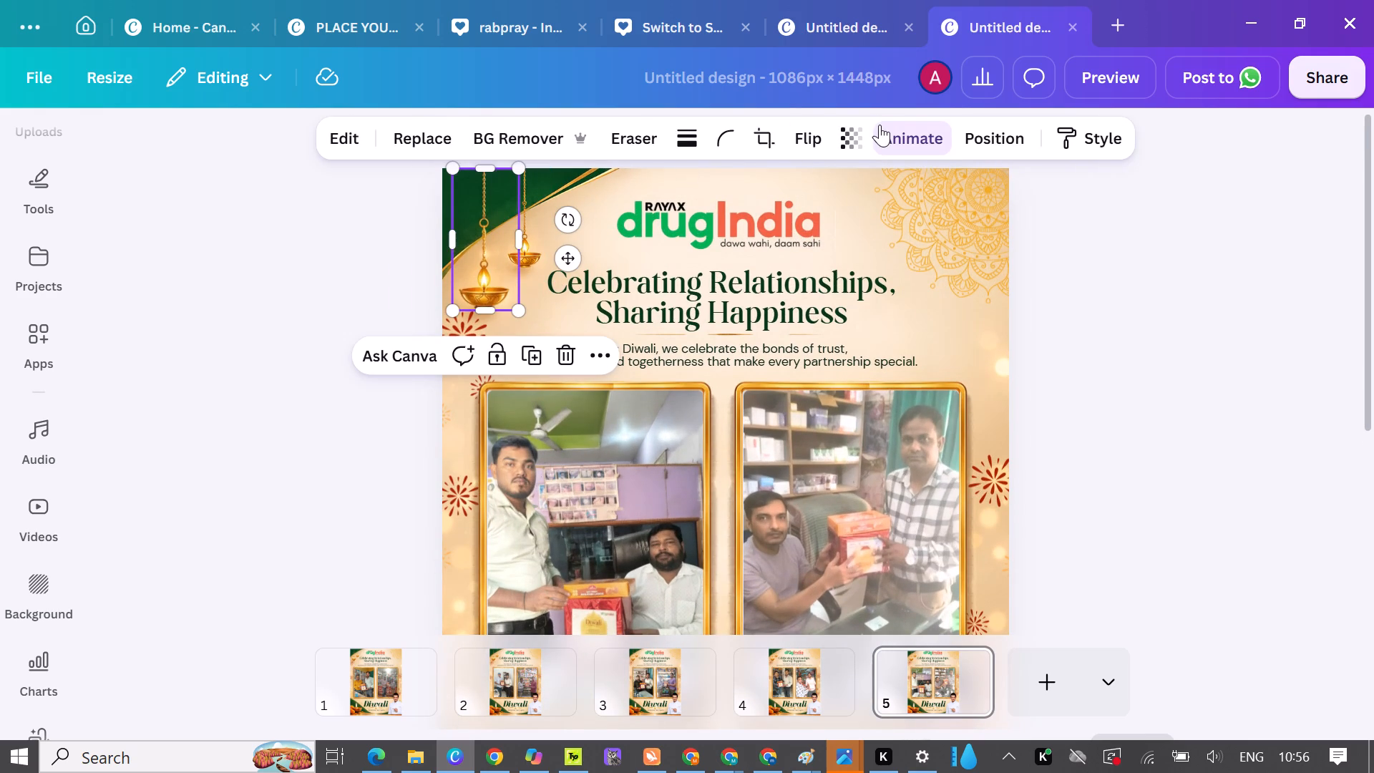
pyautogui.click(881, 126)
pyautogui.scroll(-1, 341, 482)
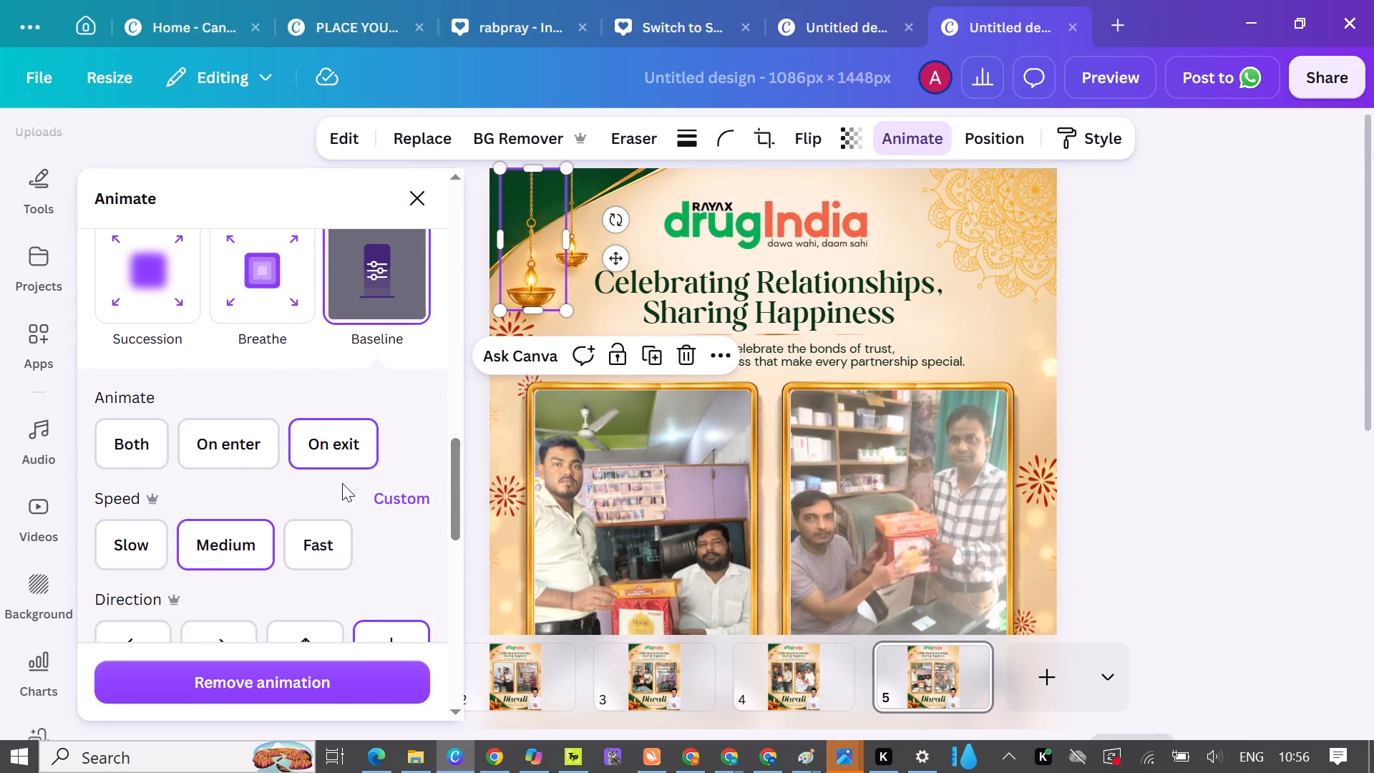
pyautogui.scroll(-1, 316, 562)
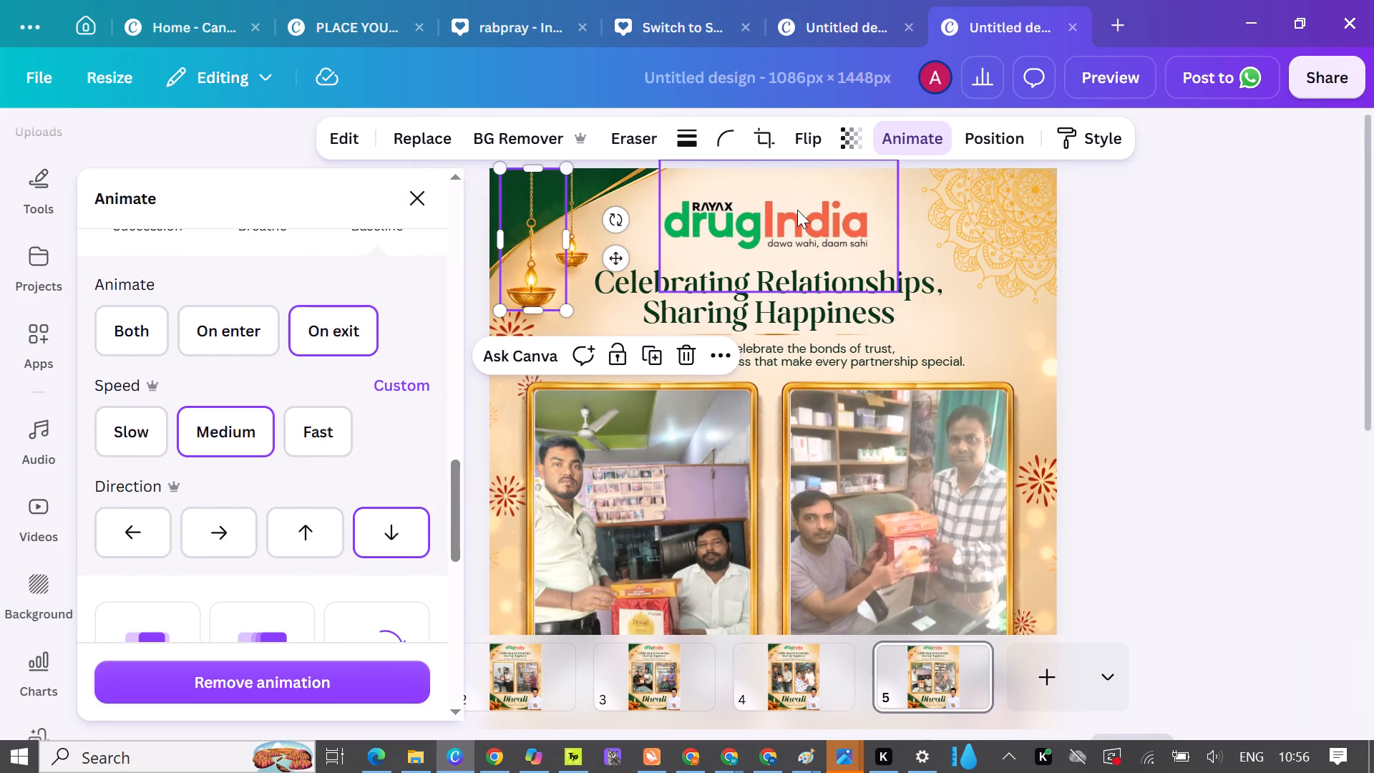
pyautogui.click(797, 210)
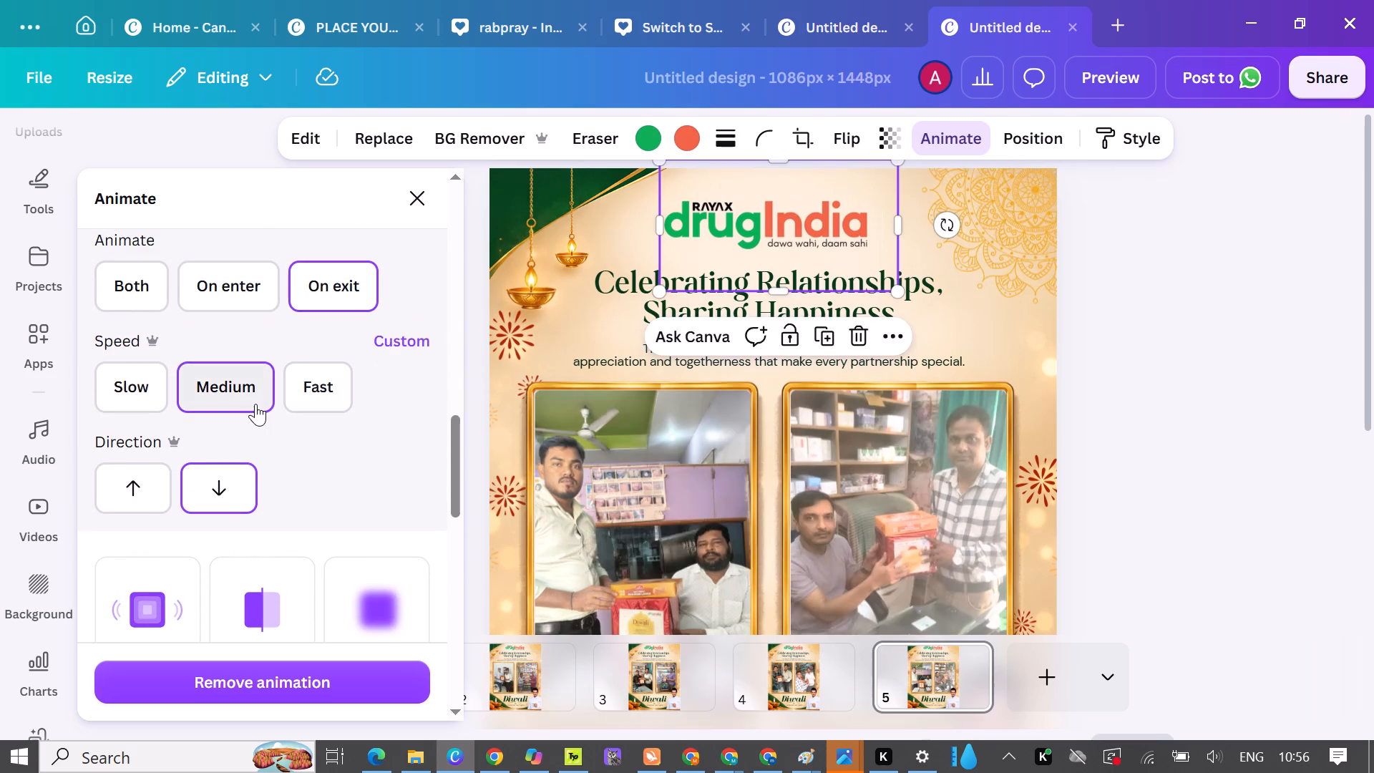
pyautogui.click(648, 301)
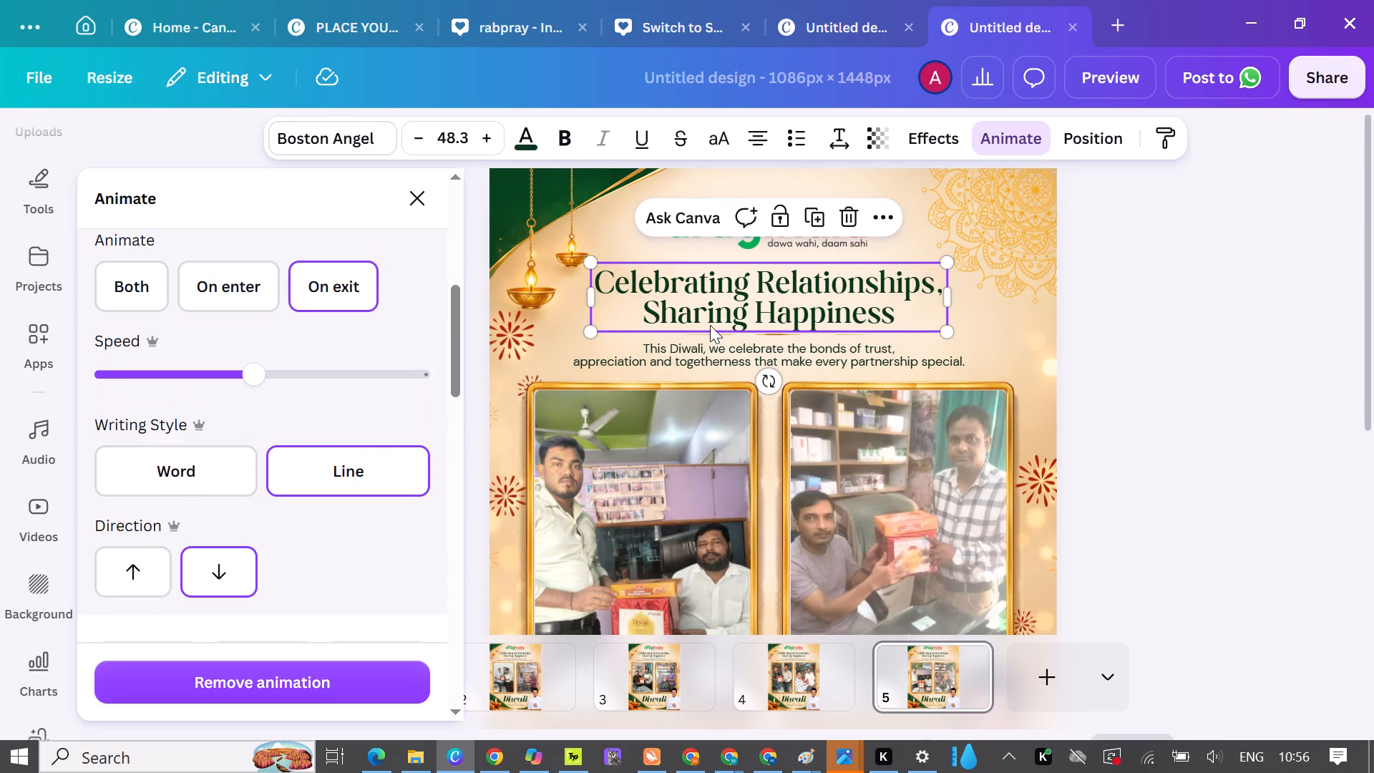
pyautogui.click(712, 344)
pyautogui.click(734, 336)
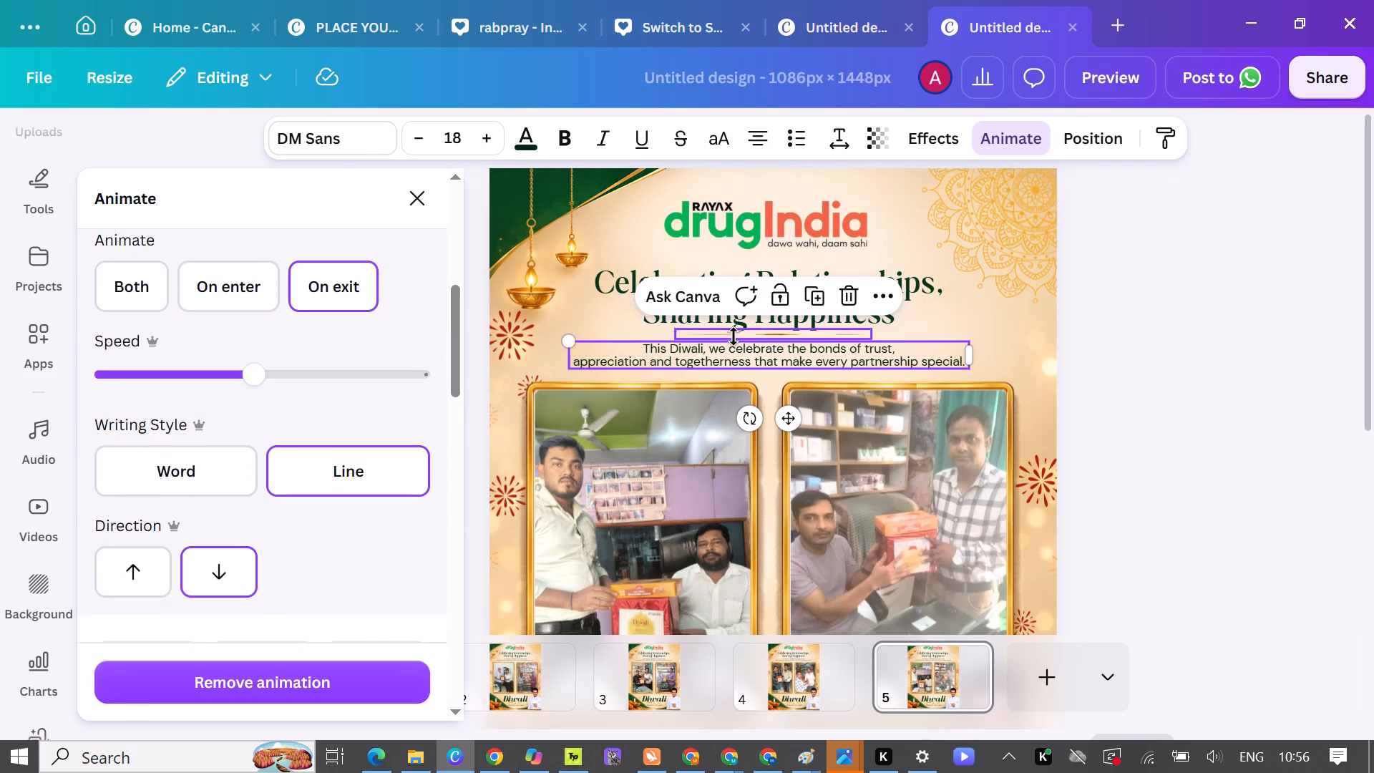
pyautogui.scroll(2, 213, 402)
pyautogui.scroll(-1, 217, 399)
pyautogui.scroll(1, 218, 398)
pyautogui.scroll(-1, 218, 398)
pyautogui.scroll(6, 218, 398)
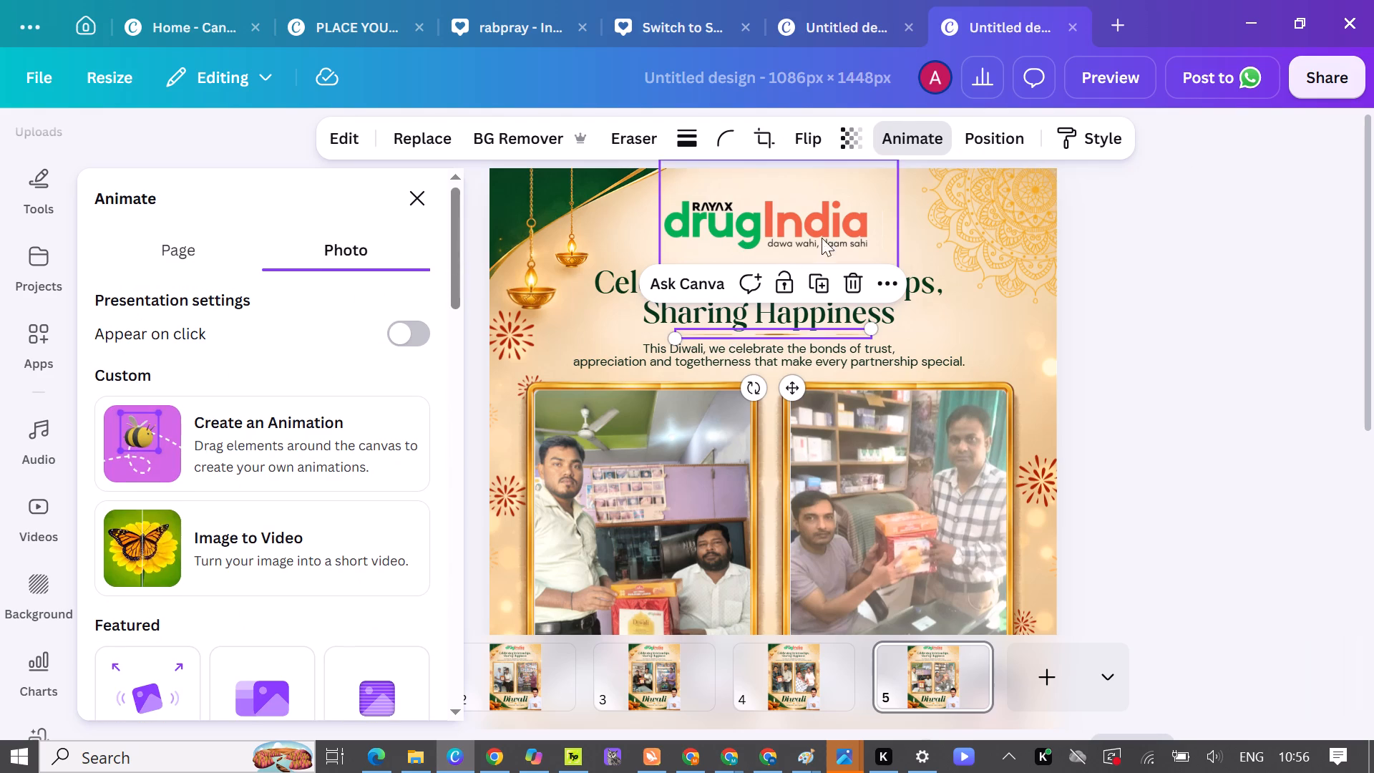
pyautogui.click(934, 239)
pyautogui.click(985, 225)
# Examine the animation settings of page 5's man cutout, Diwali heading, diya, bottom banner and tagline, reselecting On exit for the heading.
pyautogui.scroll(-3, 854, 291)
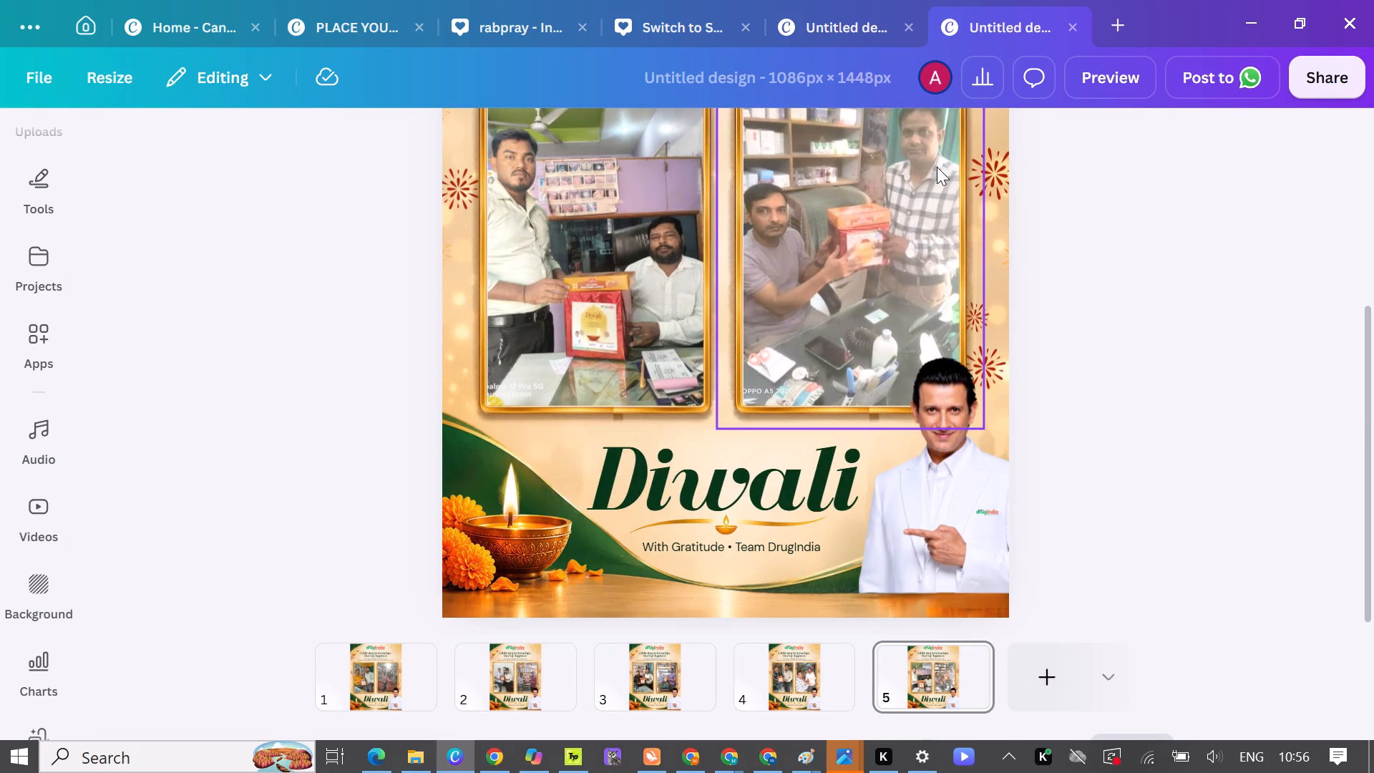
pyautogui.click(920, 479)
pyautogui.click(947, 125)
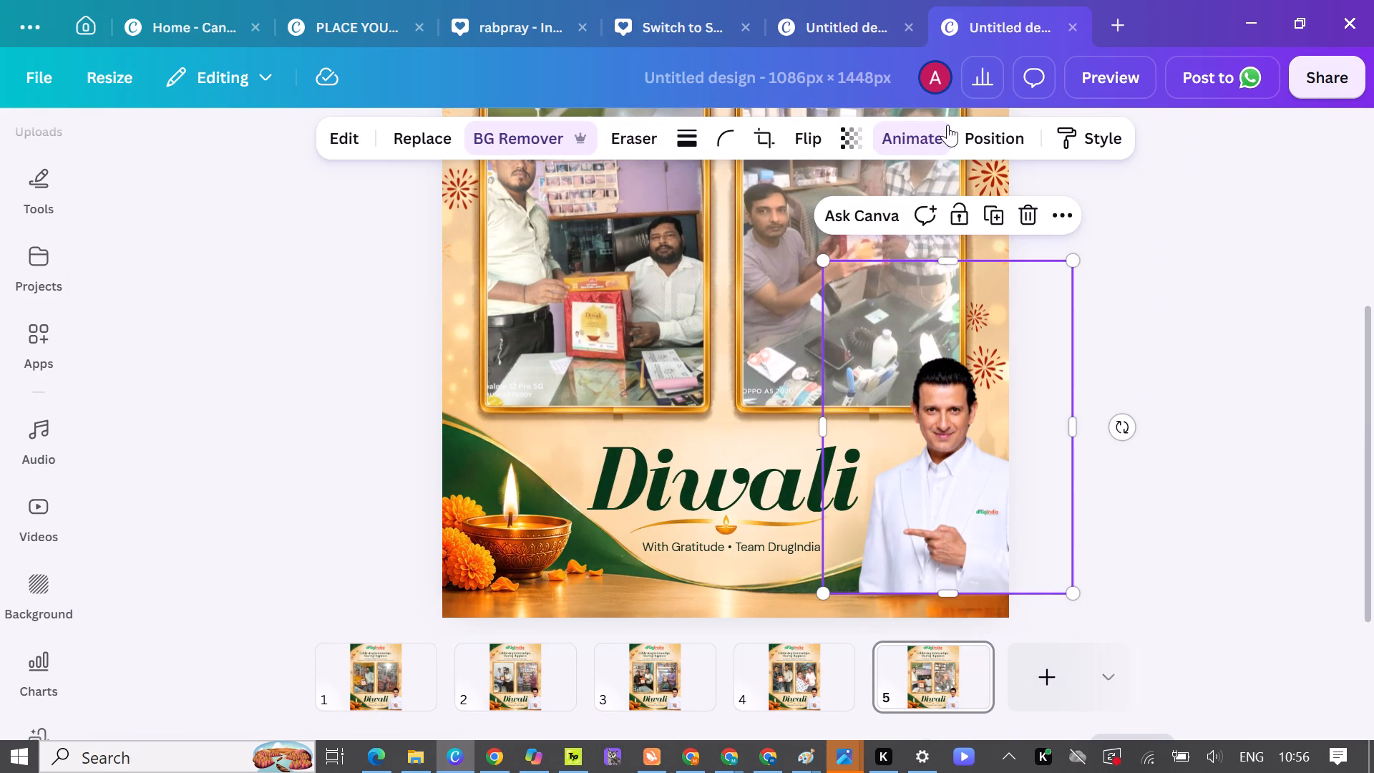
pyautogui.scroll(-1, 797, 319)
pyautogui.scroll(-1, 331, 449)
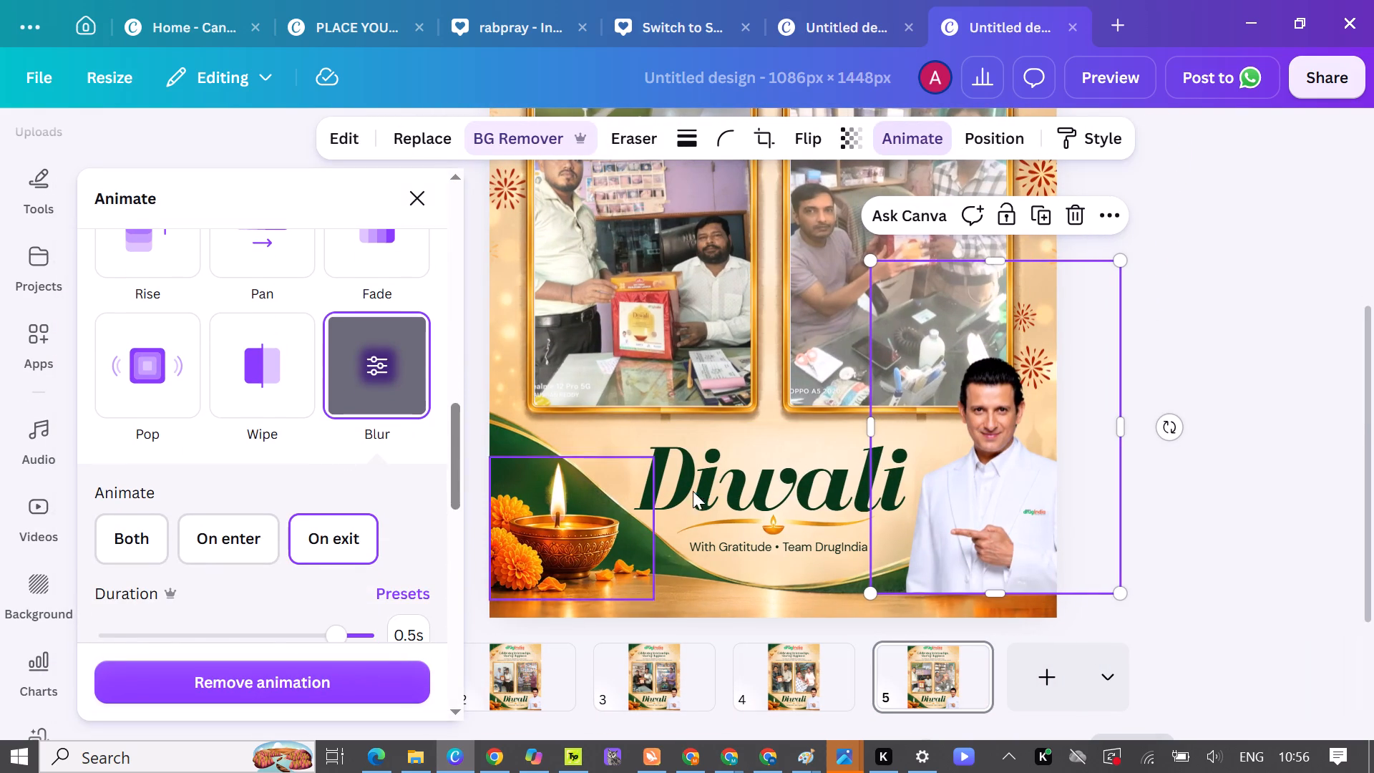
pyautogui.click(774, 515)
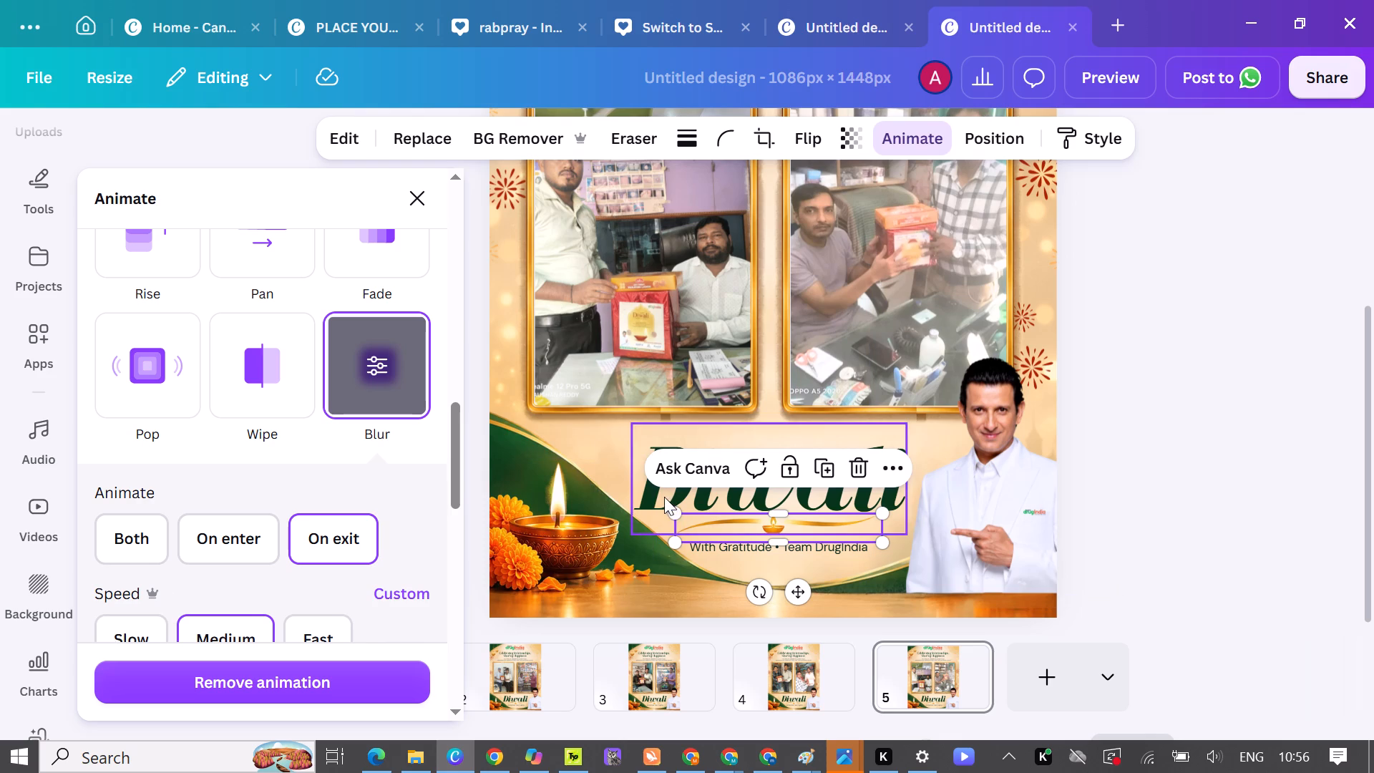
pyautogui.click(664, 497)
pyautogui.scroll(-2, 361, 474)
pyautogui.scroll(2, 364, 501)
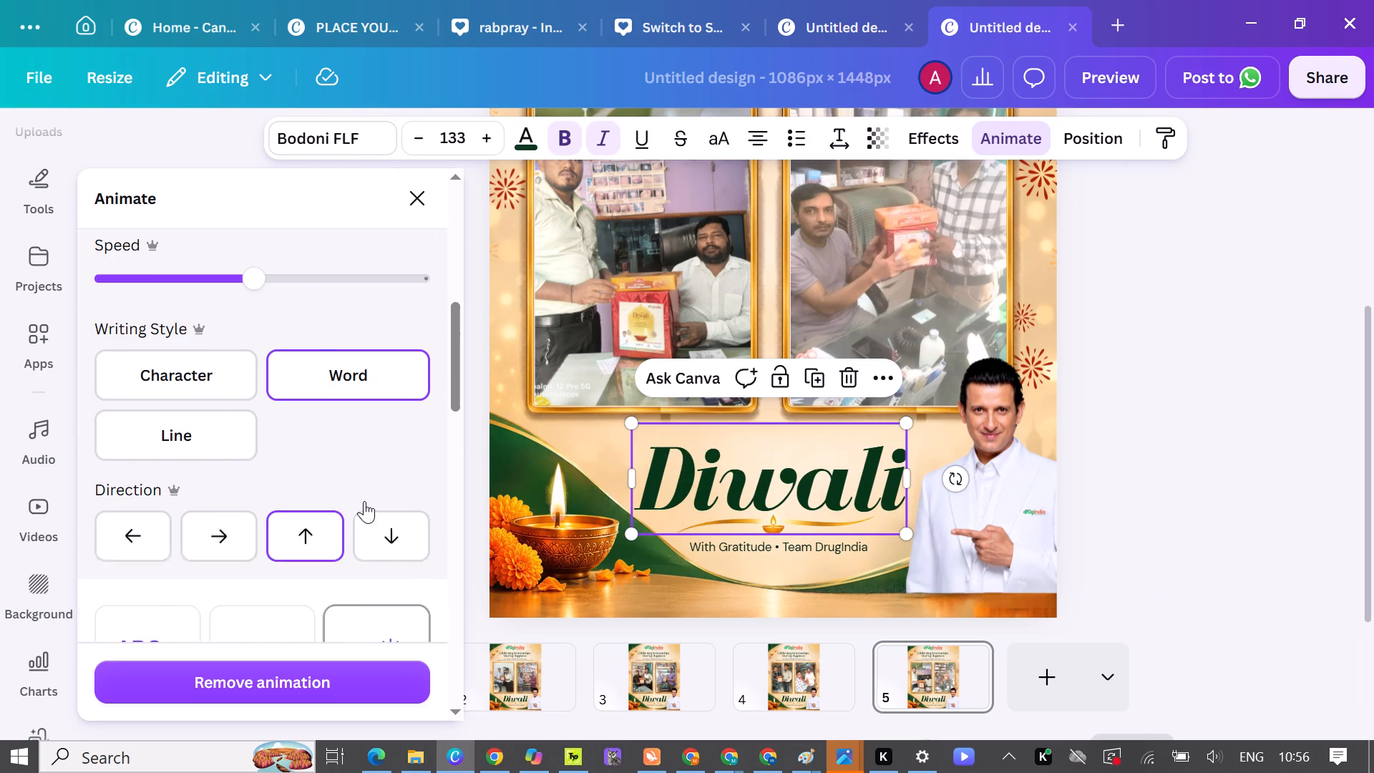
pyautogui.scroll(1, 308, 545)
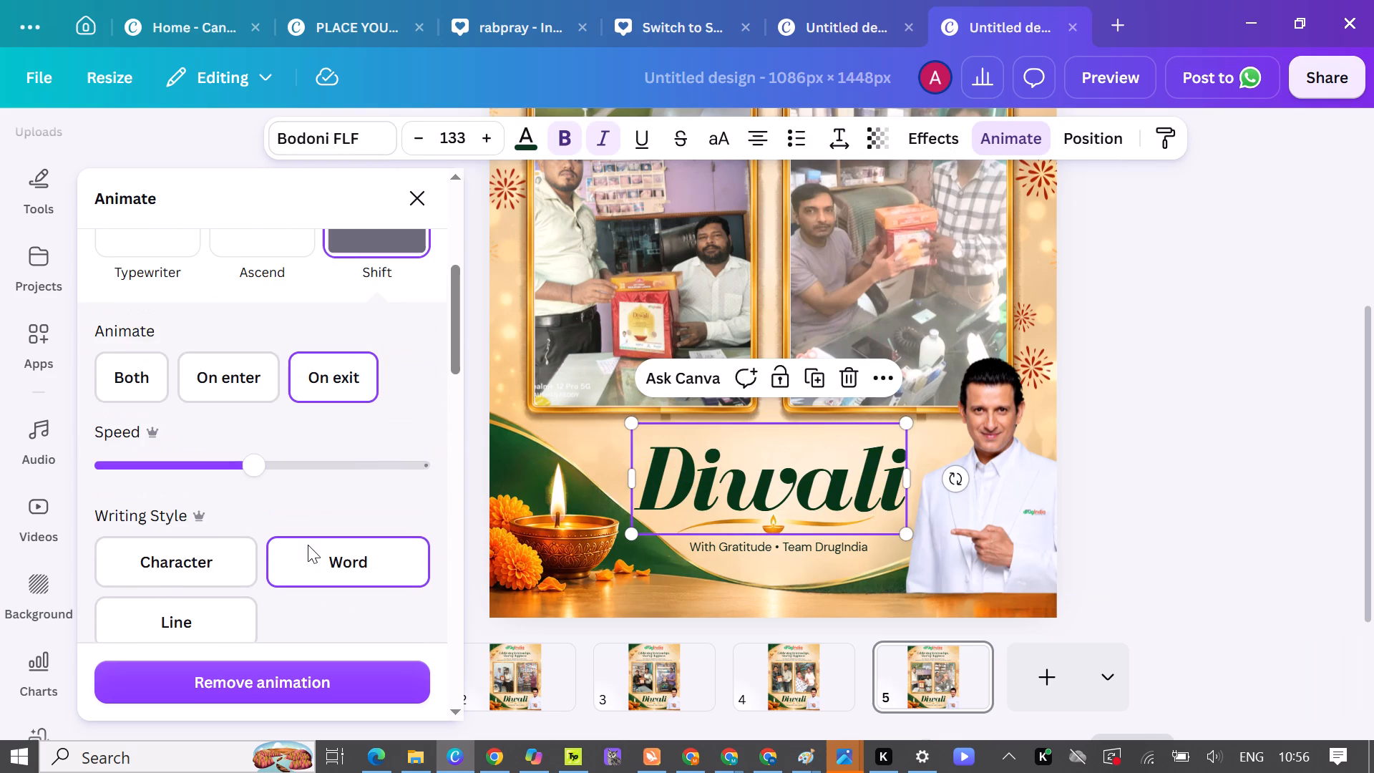
pyautogui.click(324, 371)
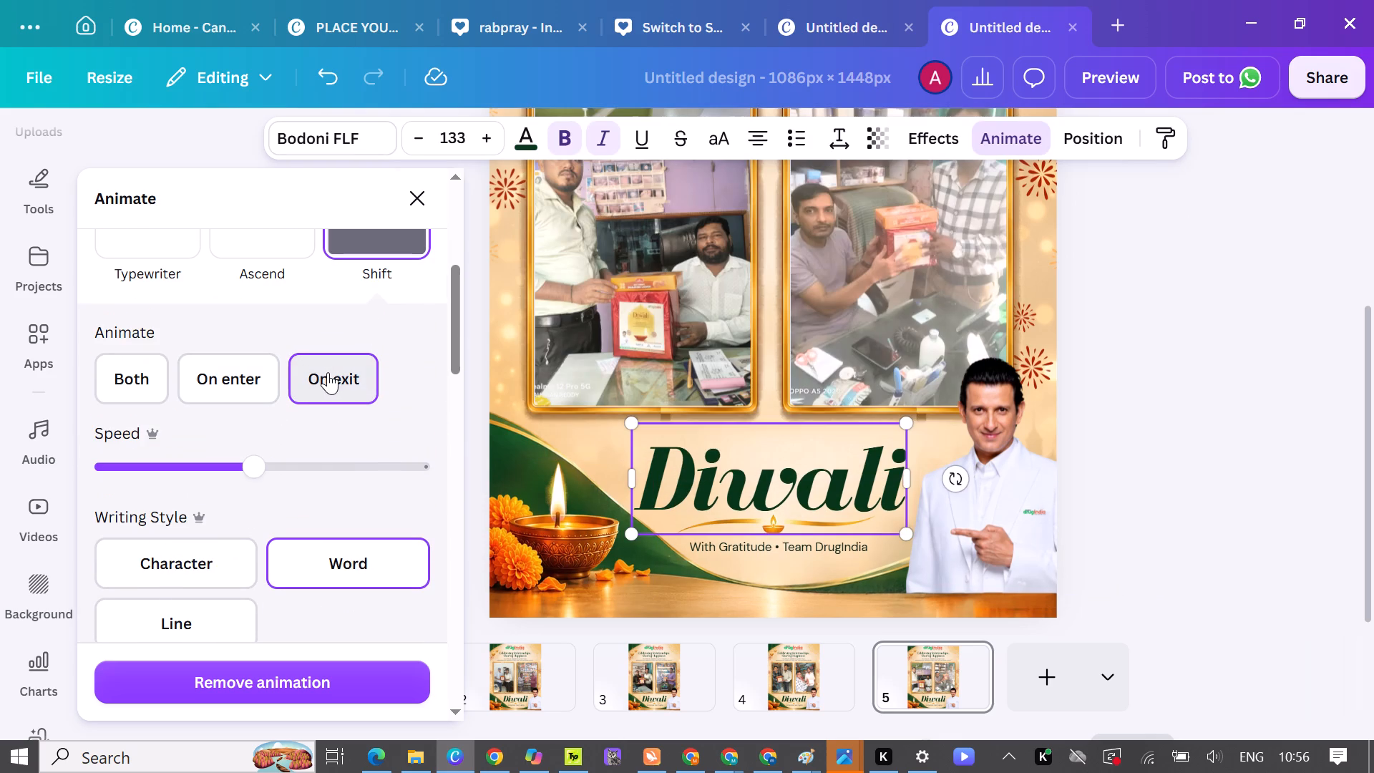
pyautogui.click(330, 376)
pyautogui.click(540, 507)
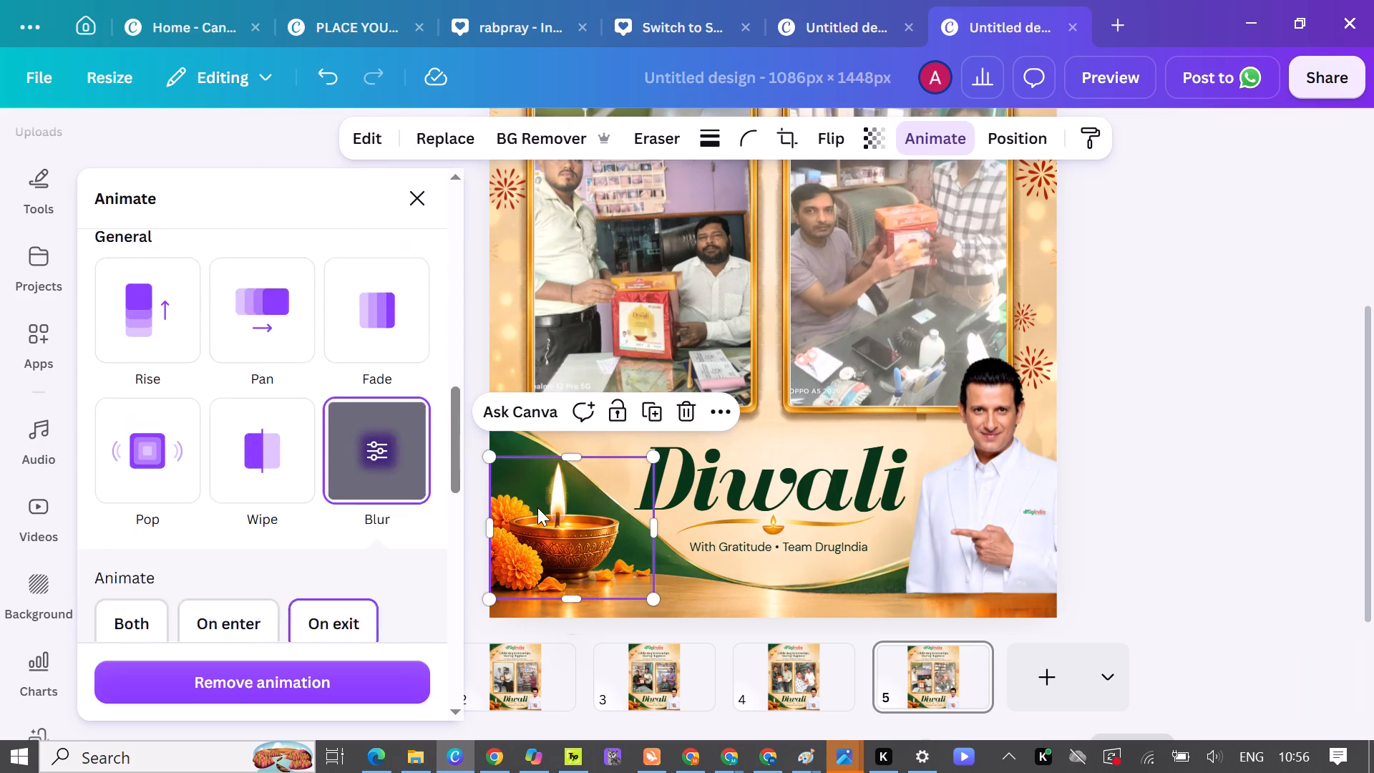
pyautogui.click(529, 438)
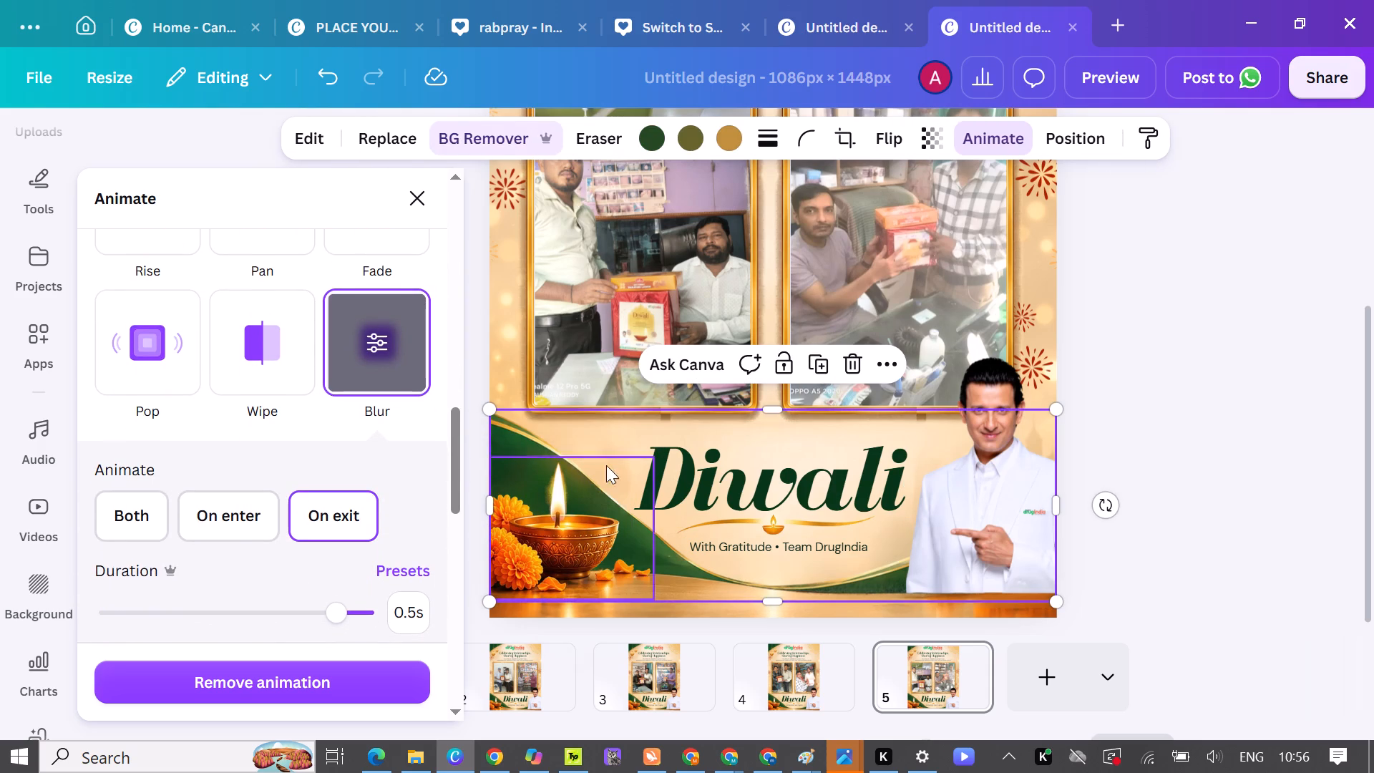
pyautogui.click(721, 544)
pyautogui.keyDown('ctrl'); pyautogui.scroll(-2, 698, 538); pyautogui.keyUp('ctrl')
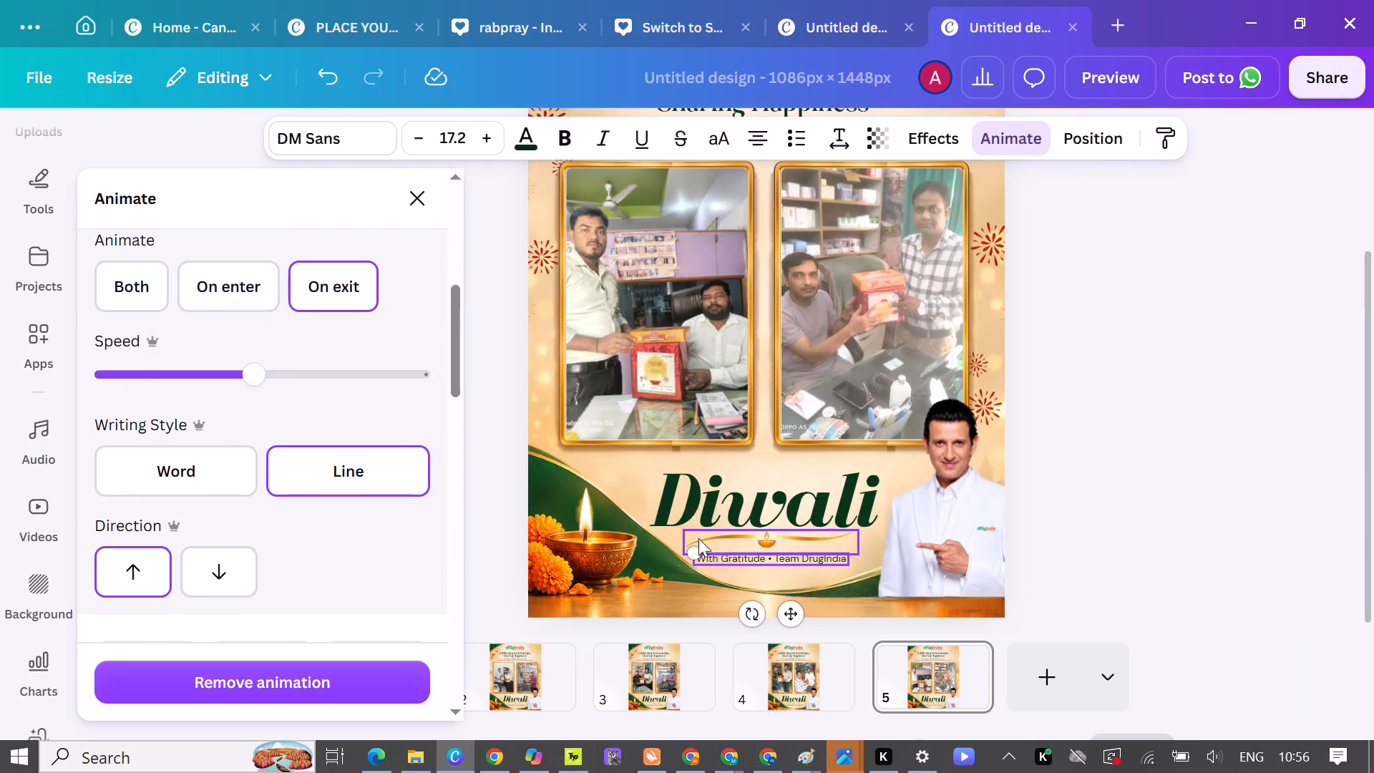
# Select all elements on page 5 and clear their animations.
pyautogui.keyDown('ctrl'); pyautogui.scroll(-3, 1038, 352); pyautogui.keyUp('ctrl')
pyautogui.moveTo(583, 193); pyautogui.dragTo(769, 419)
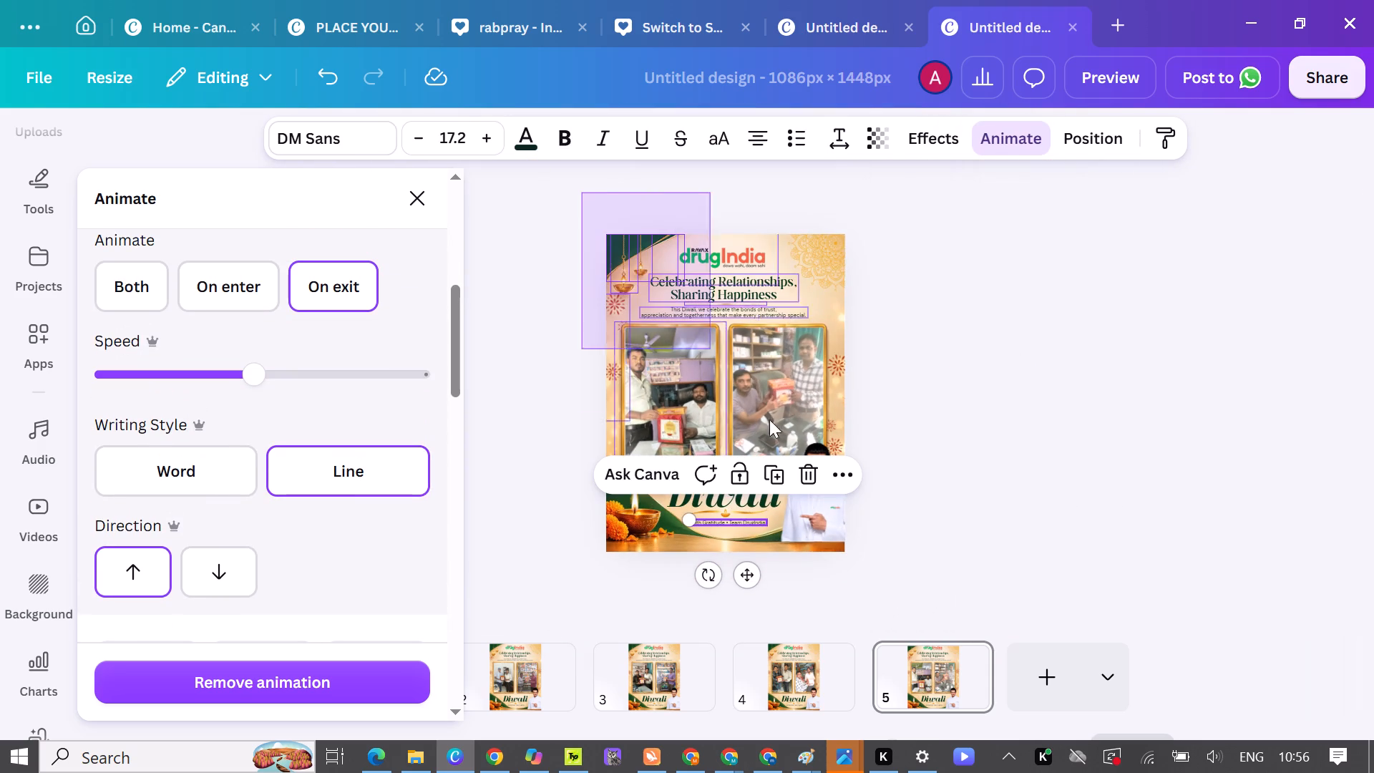
pyautogui.moveTo(769, 419); pyautogui.dragTo(958, 676)
pyautogui.click(1061, 127)
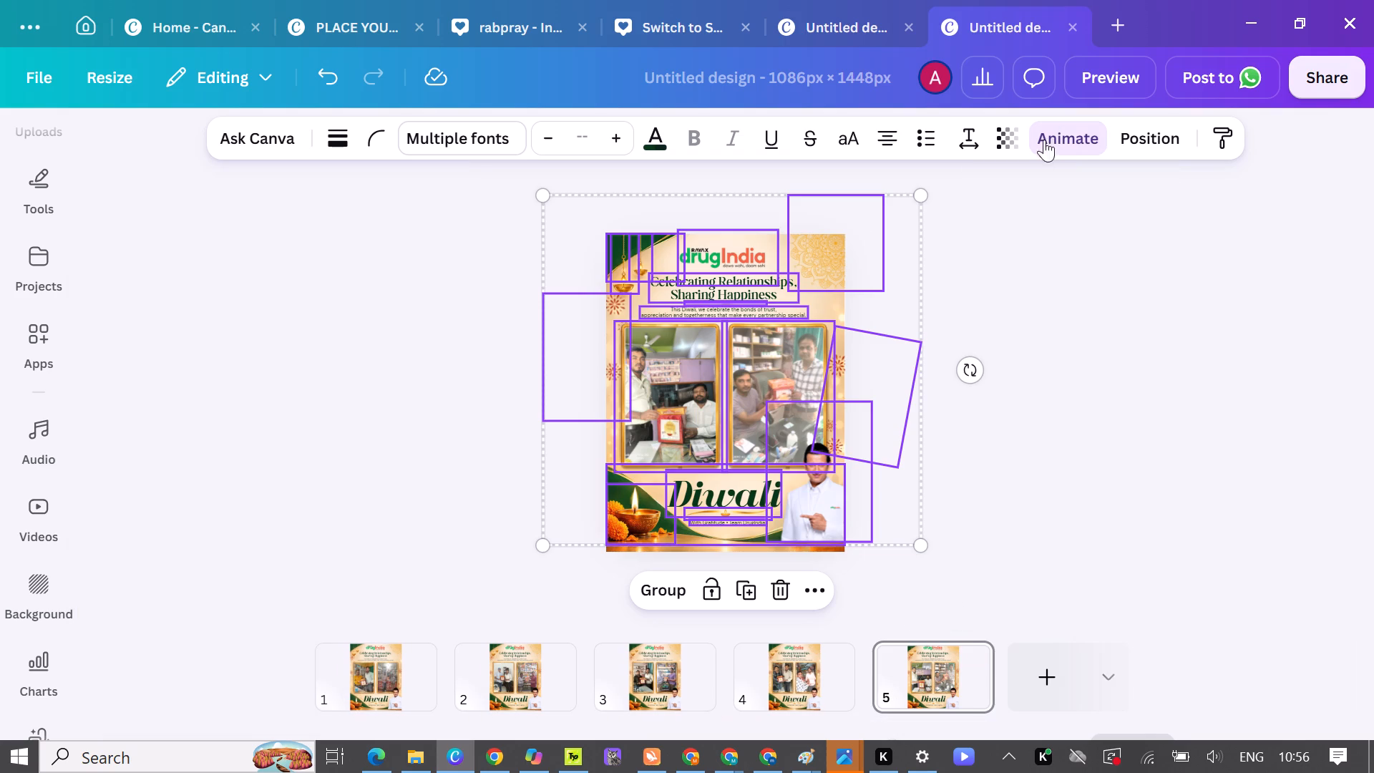
pyautogui.click(1051, 139)
pyautogui.scroll(-7, 246, 415)
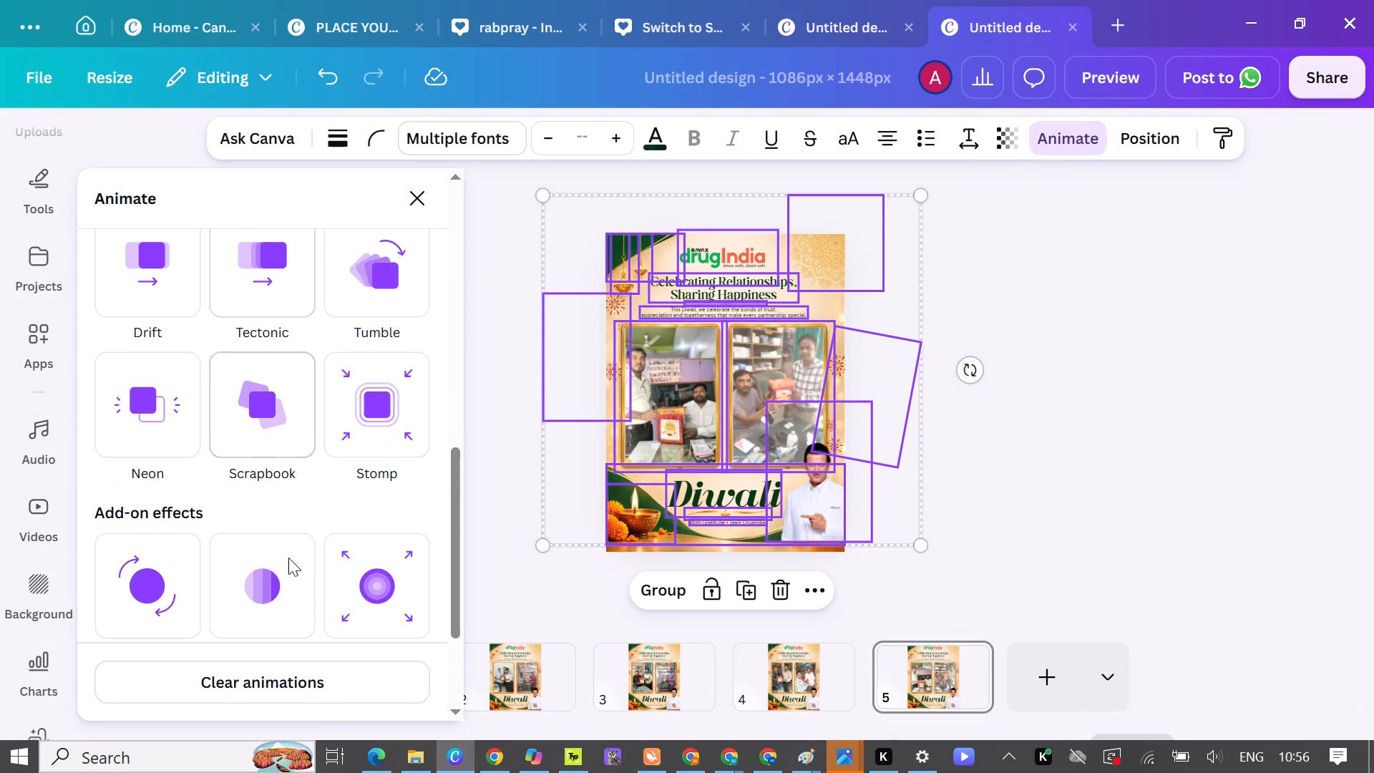
pyautogui.click(286, 668)
pyautogui.doubleClick(1217, 424)
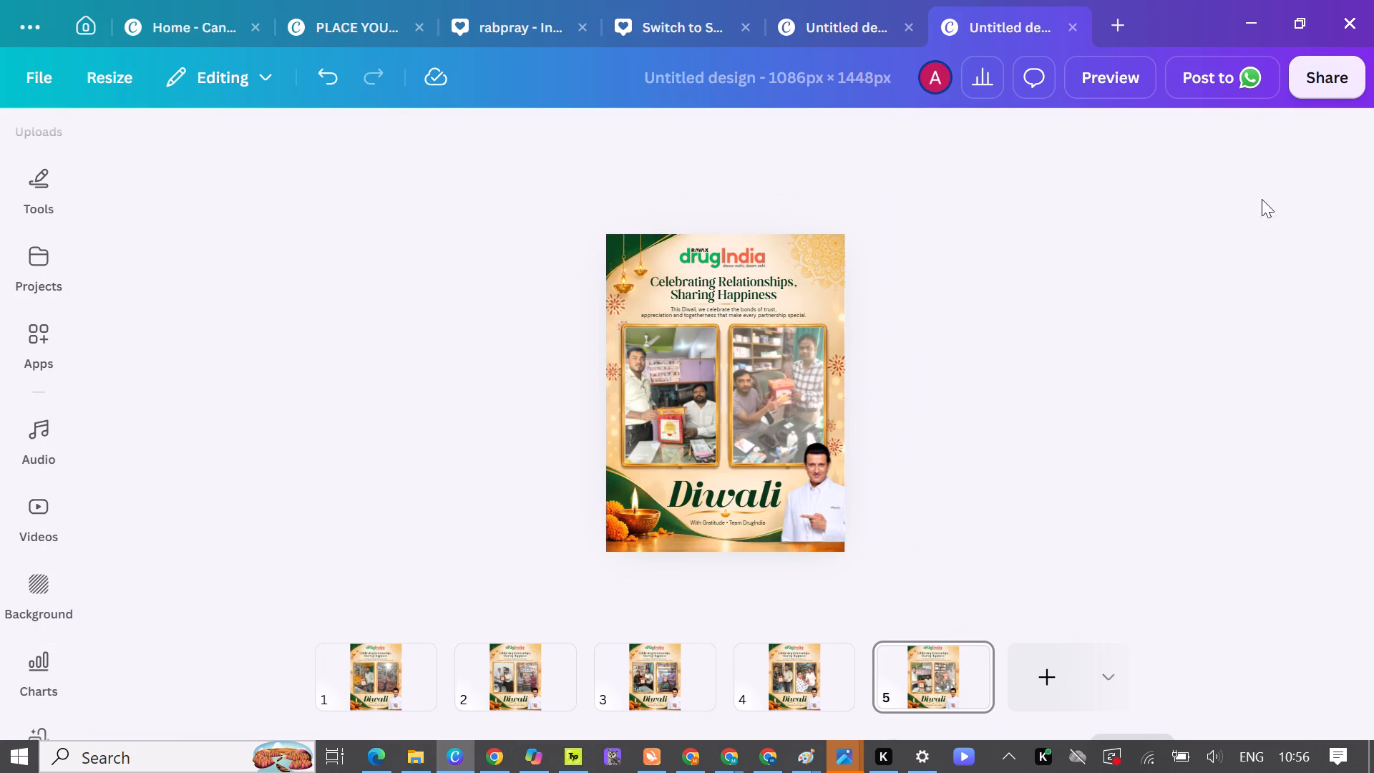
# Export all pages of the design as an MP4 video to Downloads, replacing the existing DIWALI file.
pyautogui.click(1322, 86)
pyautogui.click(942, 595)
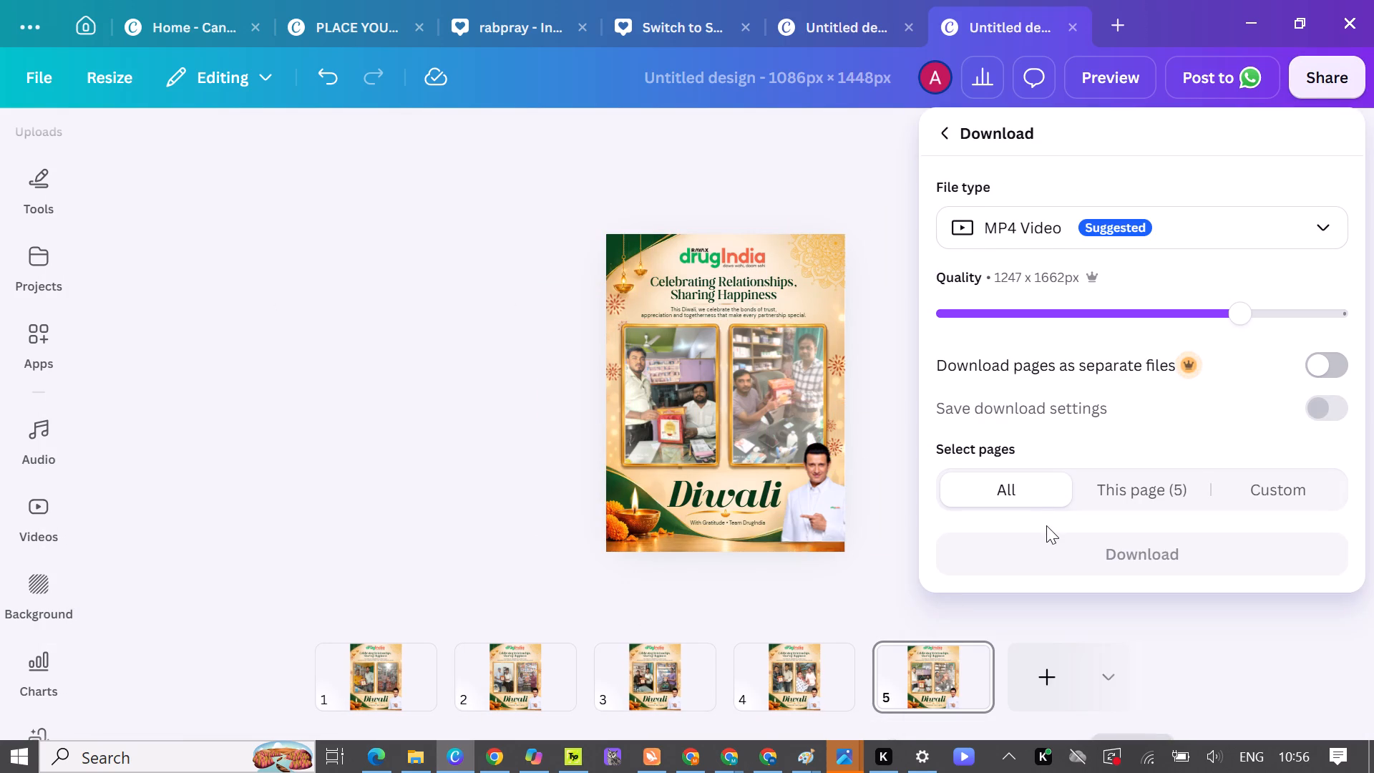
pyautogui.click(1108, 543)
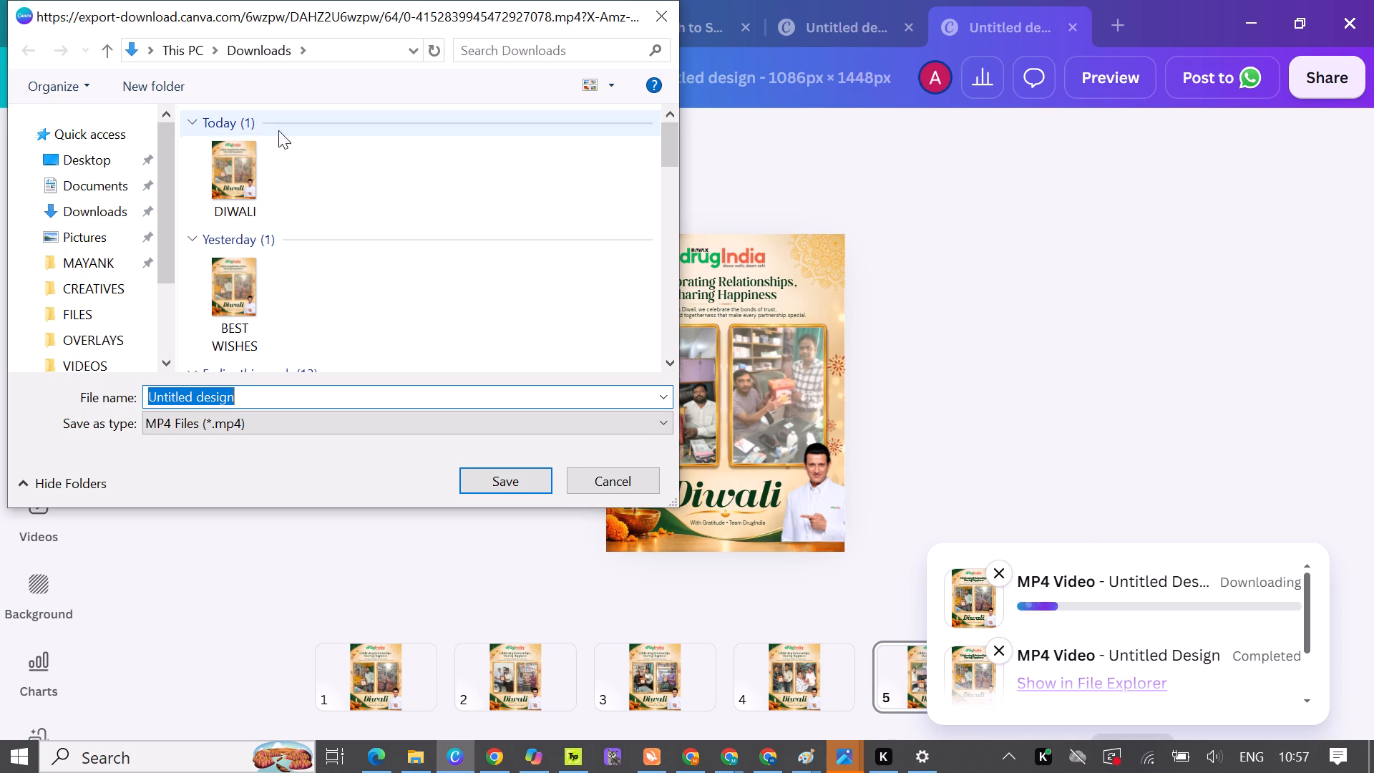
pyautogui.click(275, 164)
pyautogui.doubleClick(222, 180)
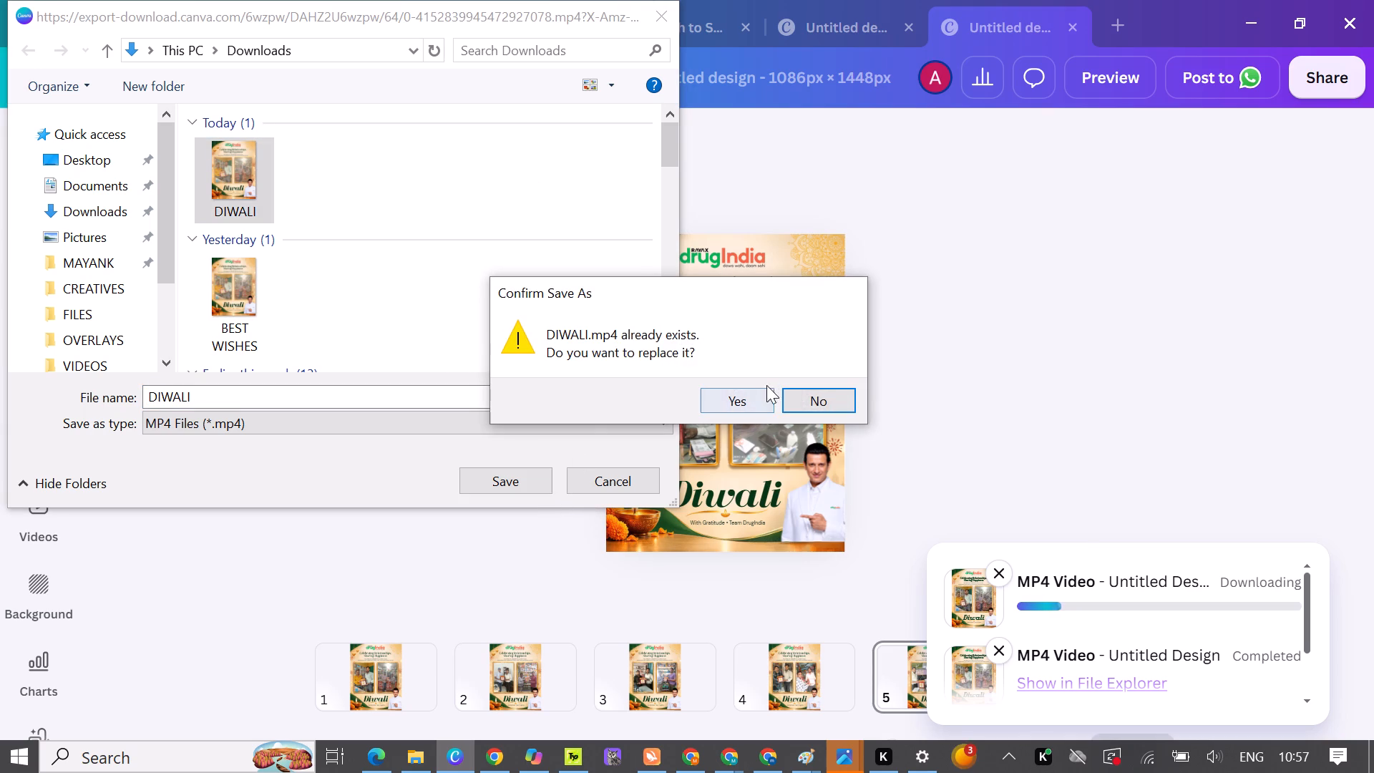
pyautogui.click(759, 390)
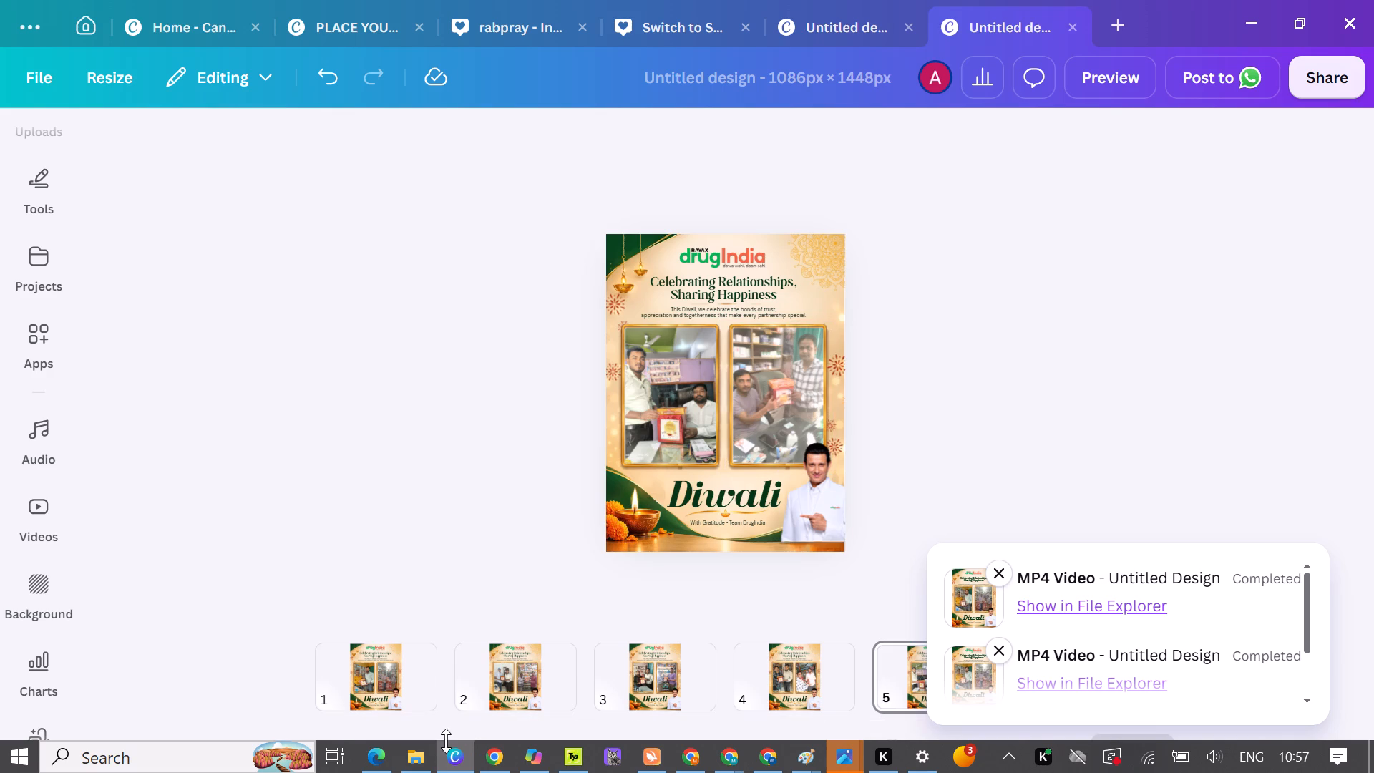
# Play the DIWALI video from Downloads and check the last page and the photo transitions on the earlier pages.
pyautogui.click(414, 763)
pyautogui.doubleClick(424, 214)
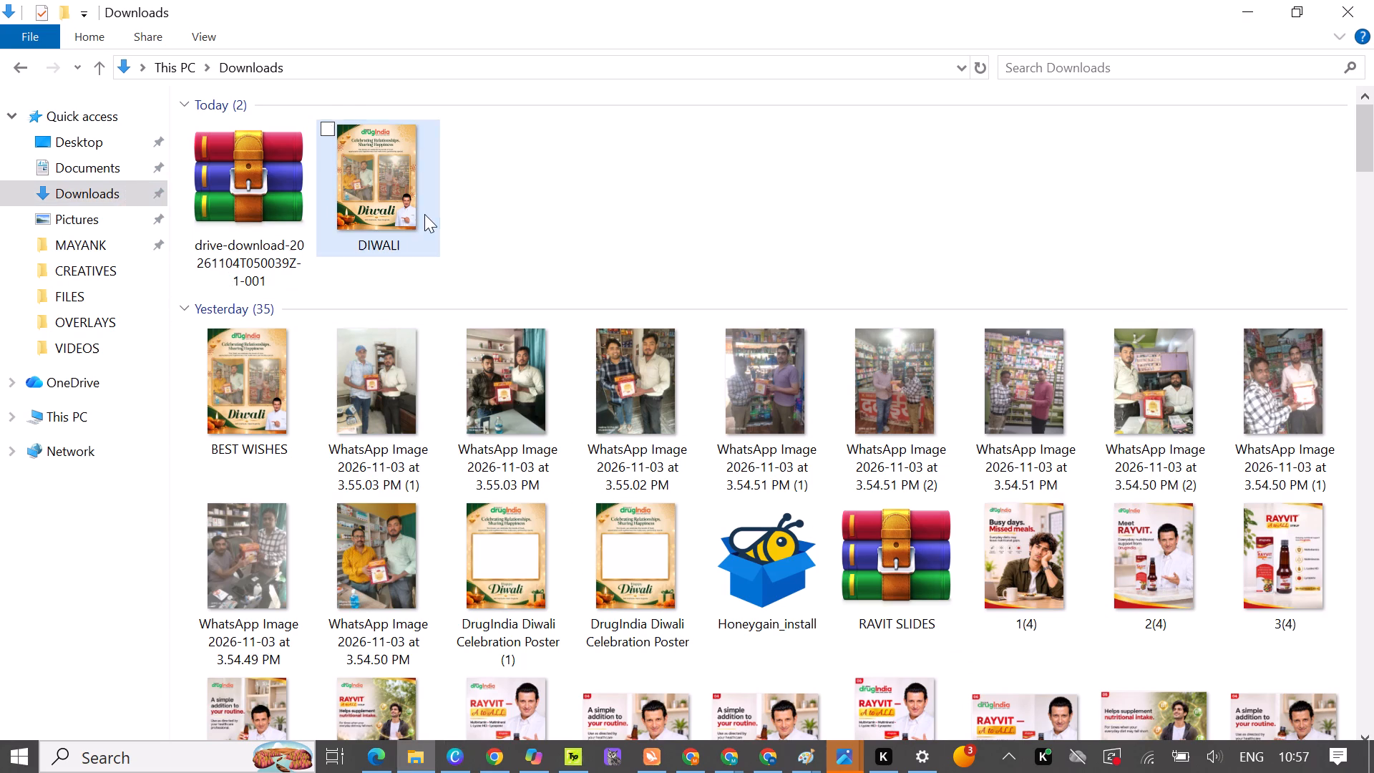
pyautogui.click(1103, 696)
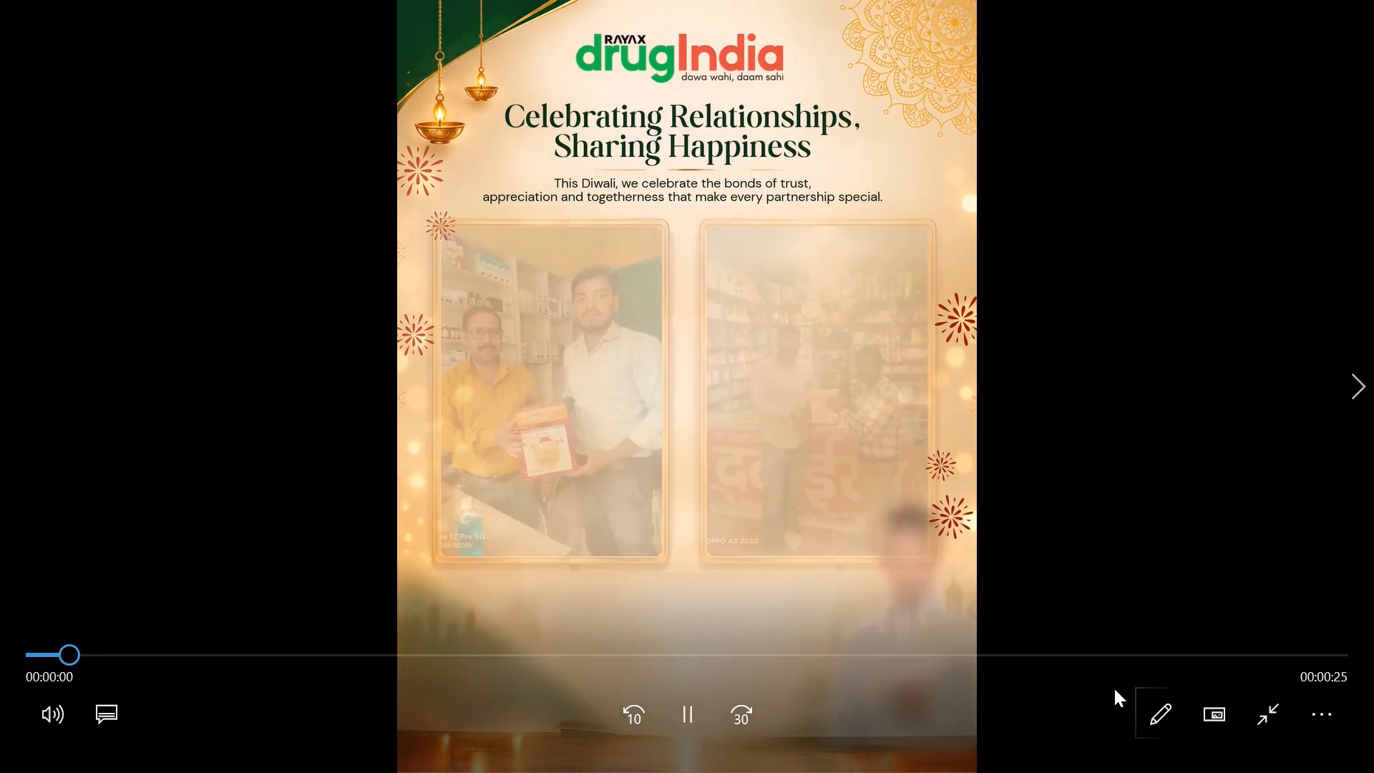
pyautogui.click(1179, 648)
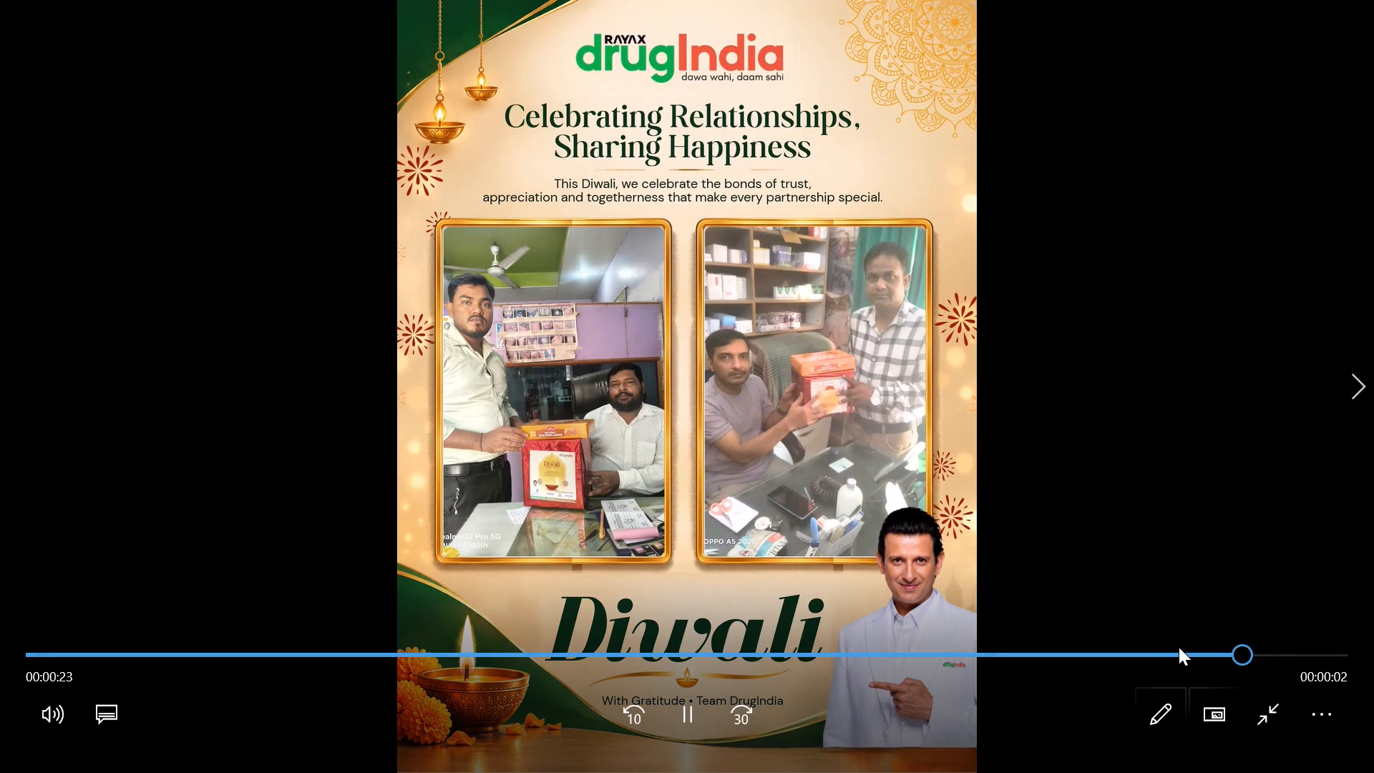
pyautogui.click(1102, 653)
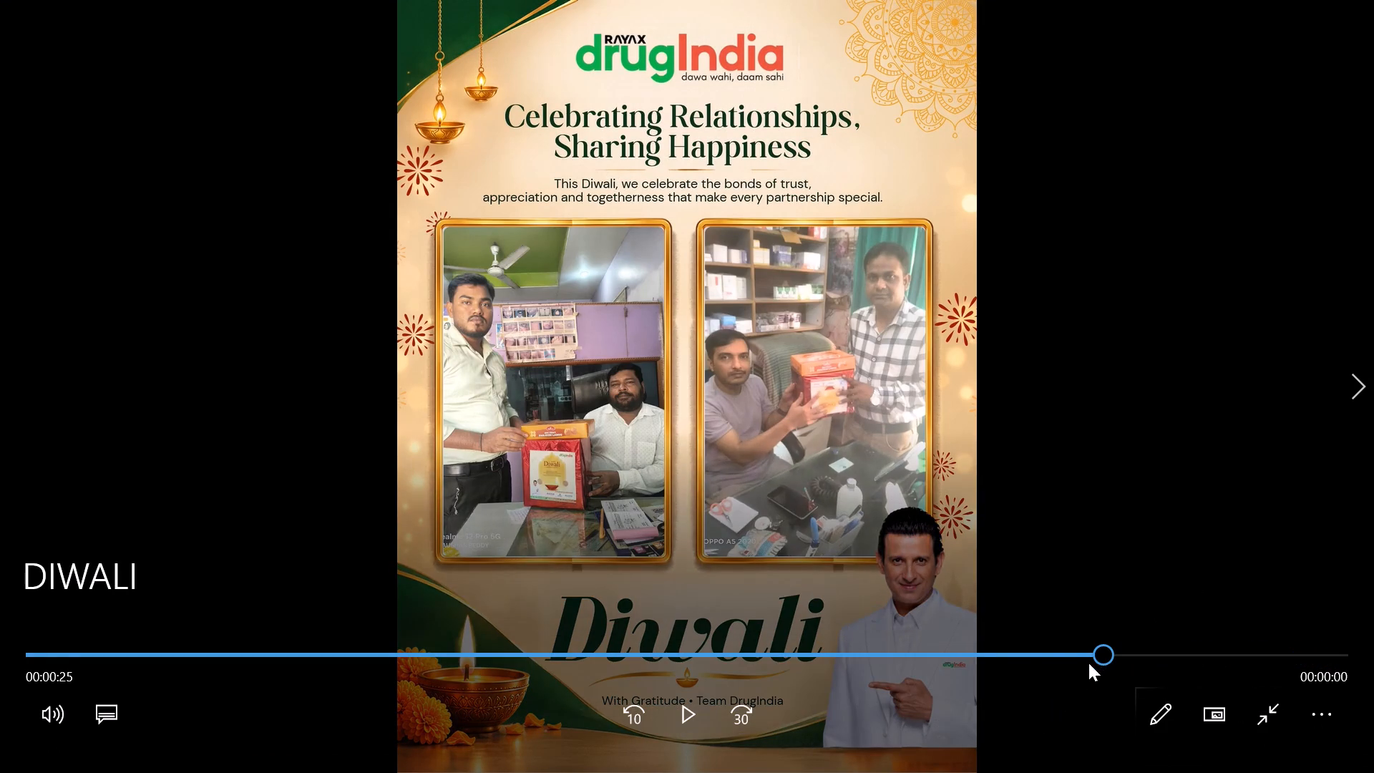
pyautogui.click(1017, 659)
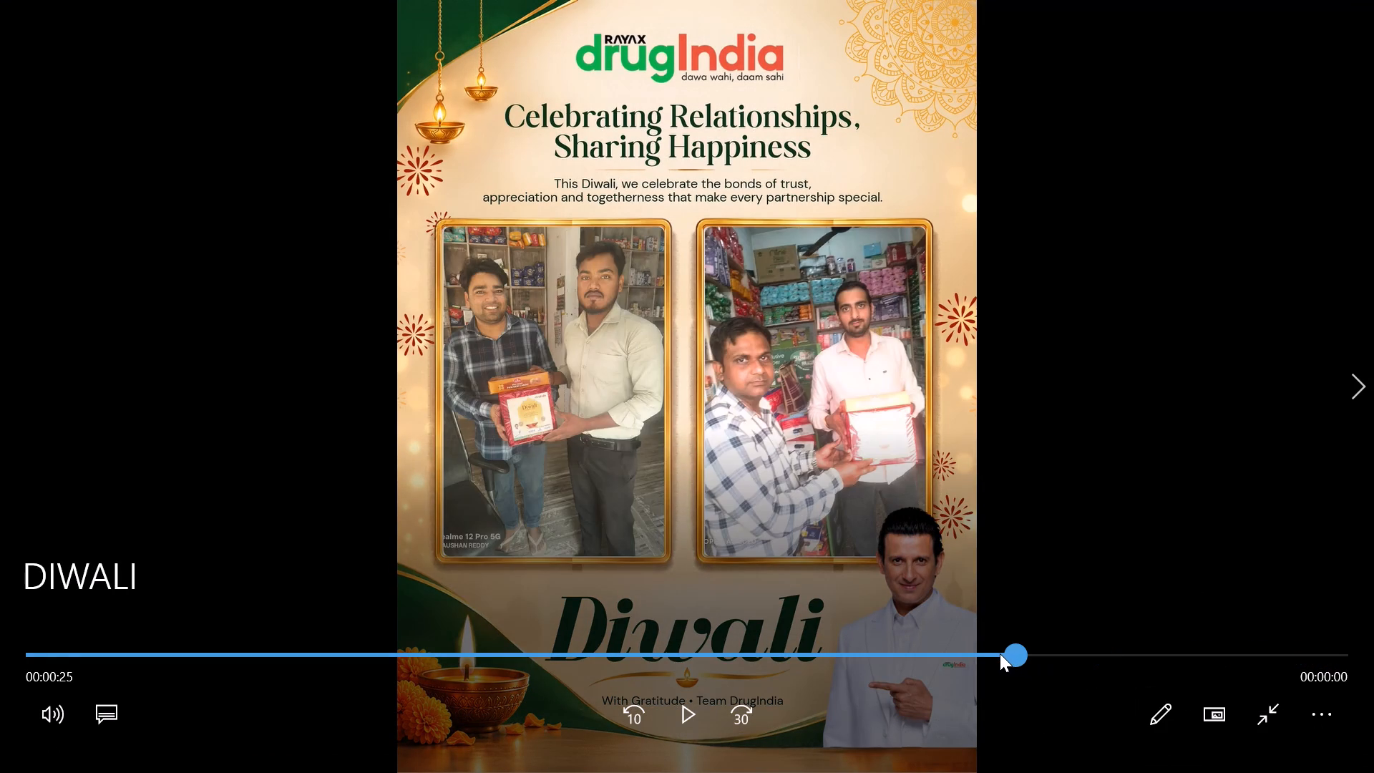
pyautogui.click(922, 658)
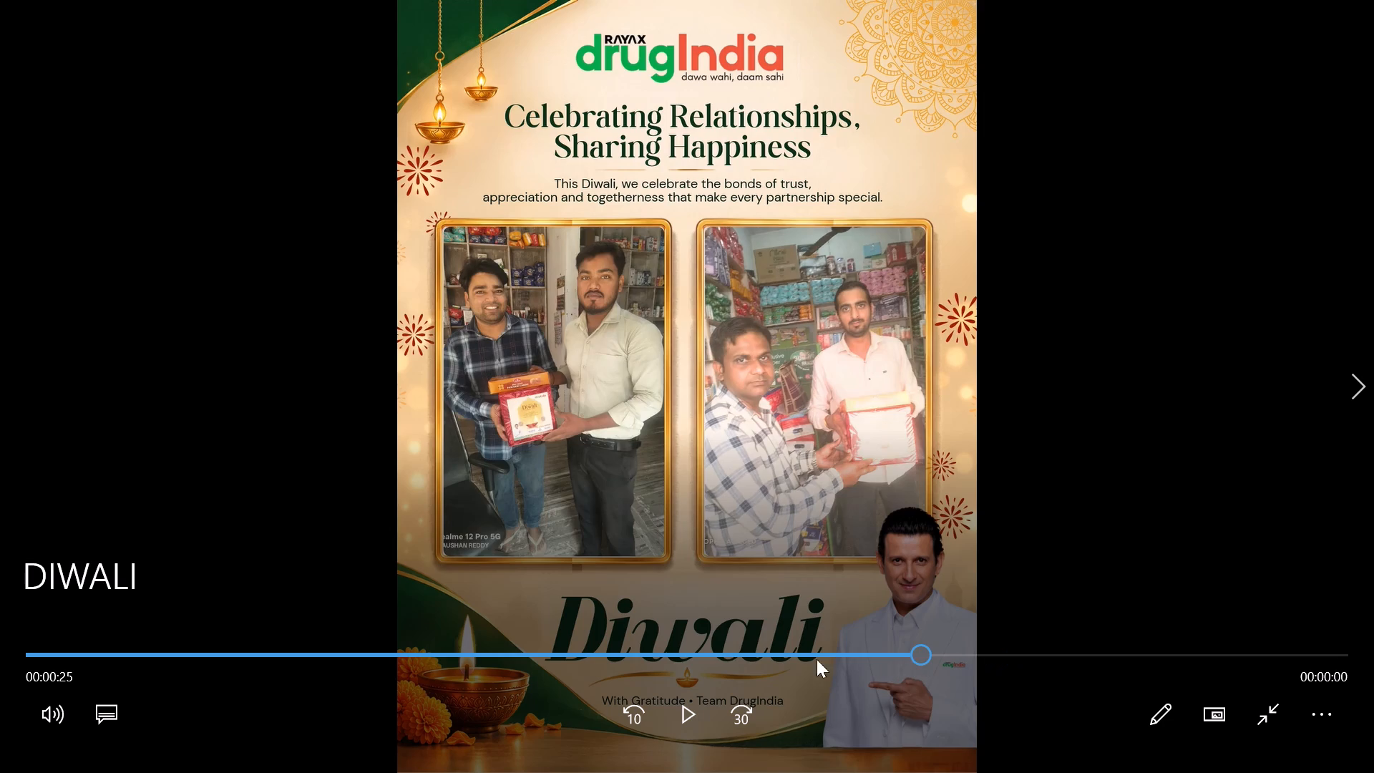
pyautogui.click(804, 657)
pyautogui.press('space')
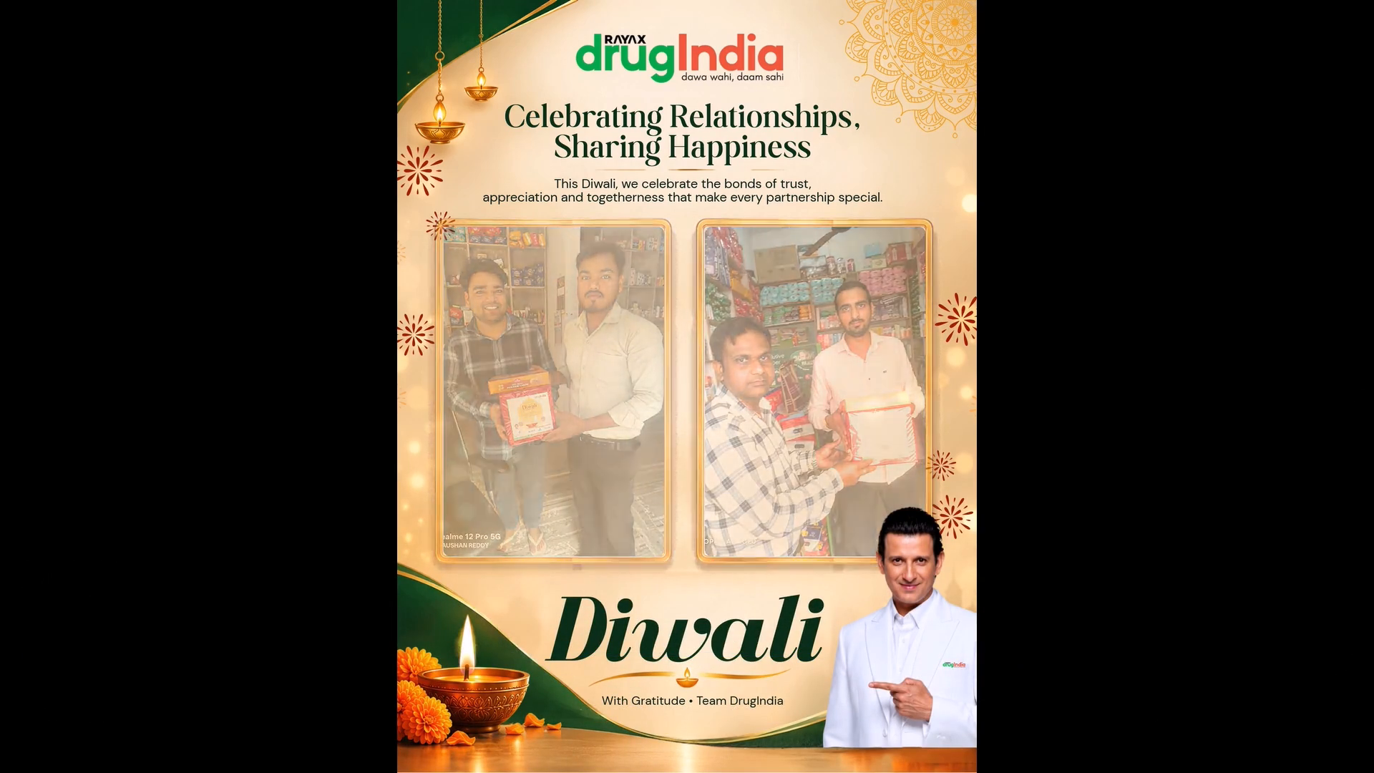
pyautogui.hotkey('alt', 'Tab')
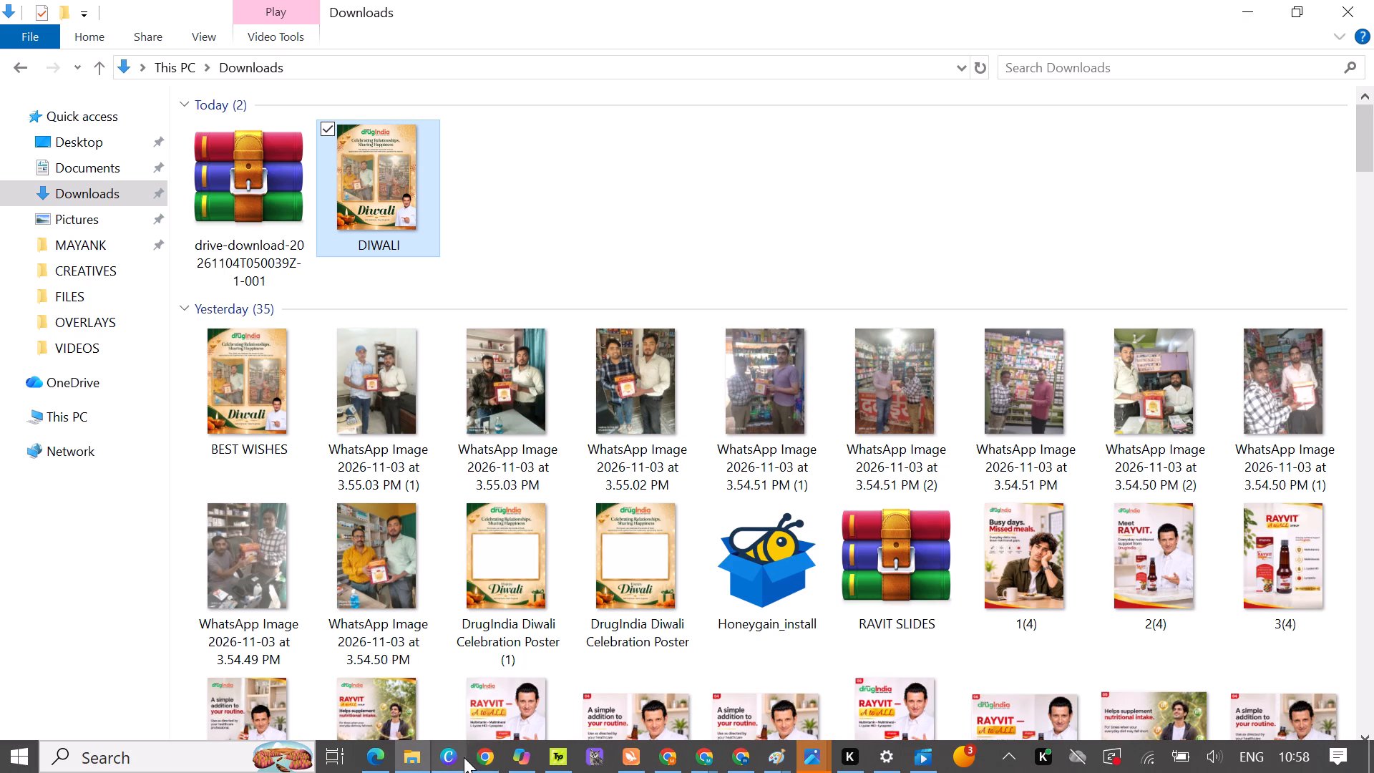
# Back in Canva, apply an on-enter Fade animation with a 2.4 s duration to both photo frames on page 5.
pyautogui.click(464, 757)
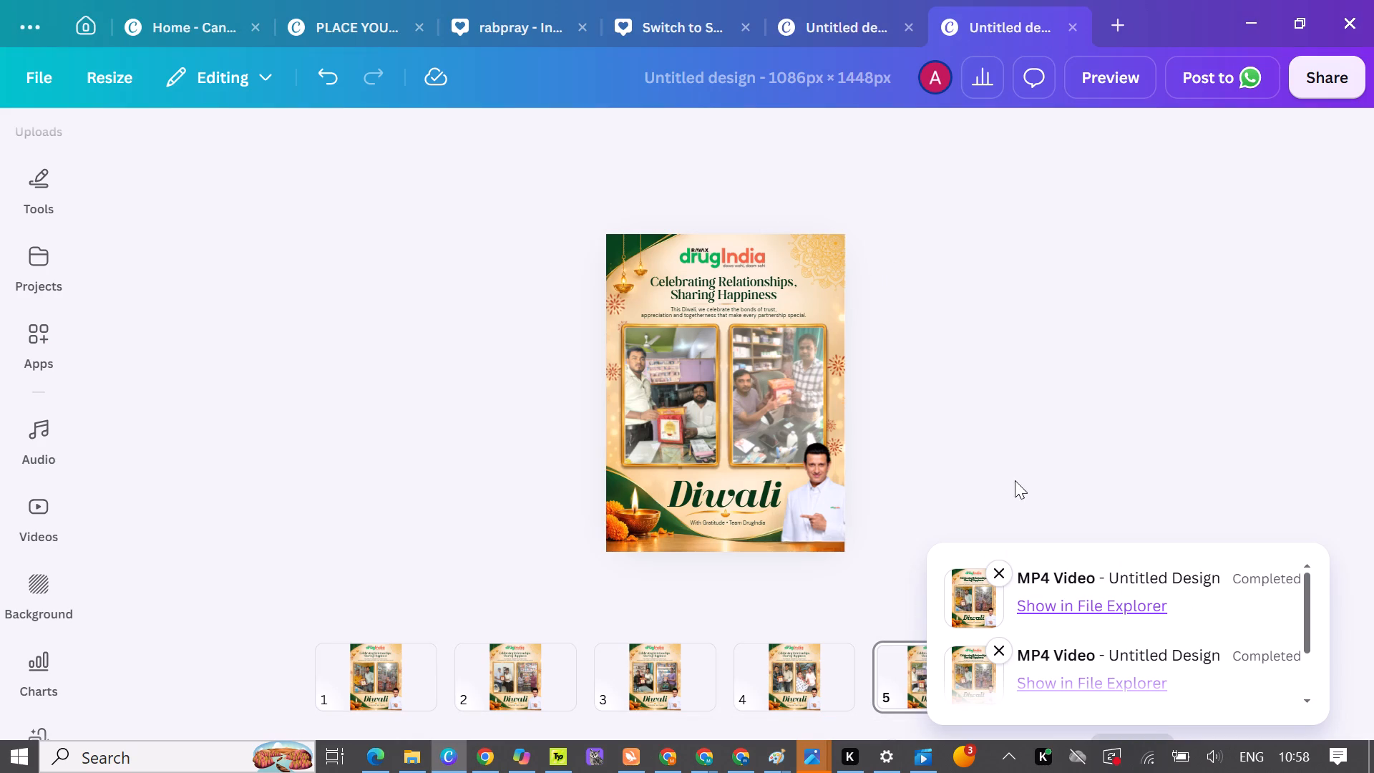
pyautogui.click(1015, 480)
pyautogui.click(688, 370)
pyautogui.keyDown('shift'); pyautogui.click(769, 362); pyautogui.keyUp('shift')
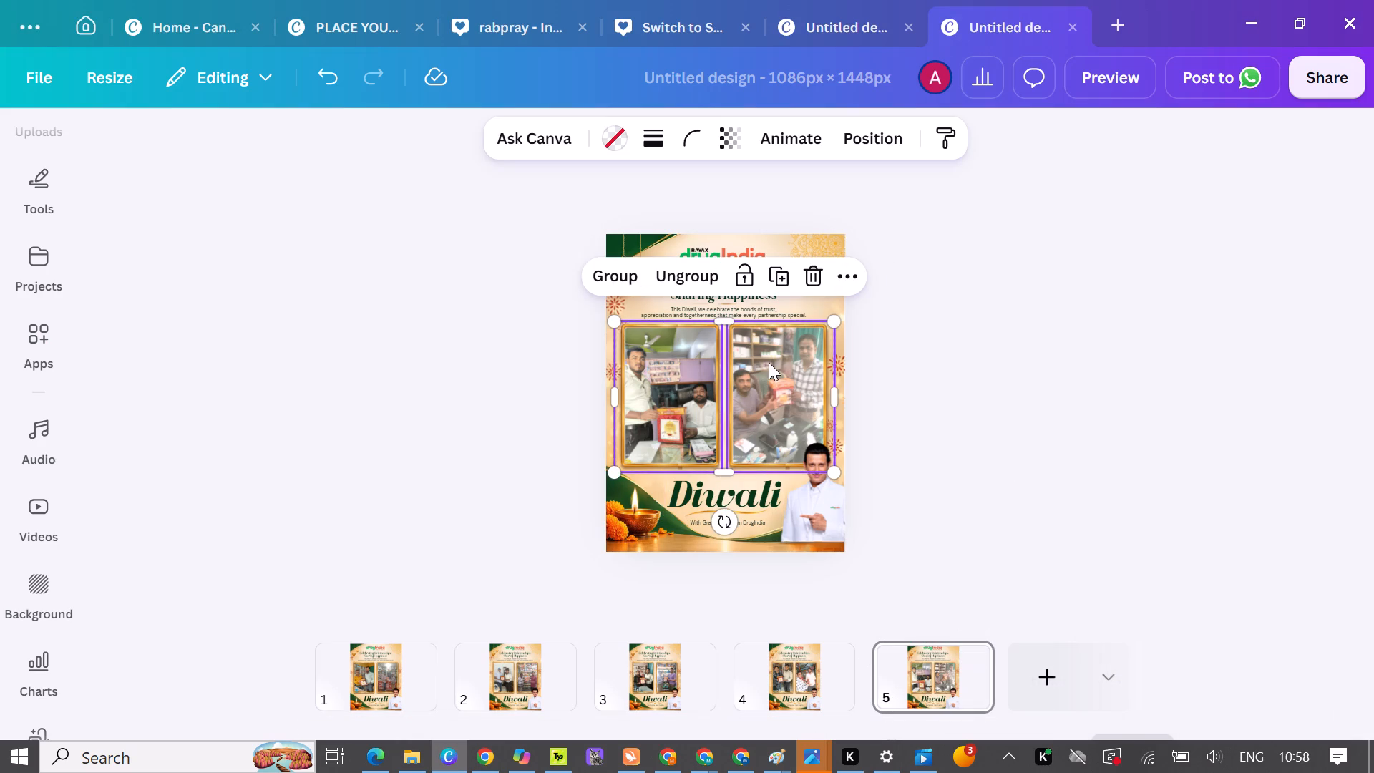
pyautogui.click(787, 152)
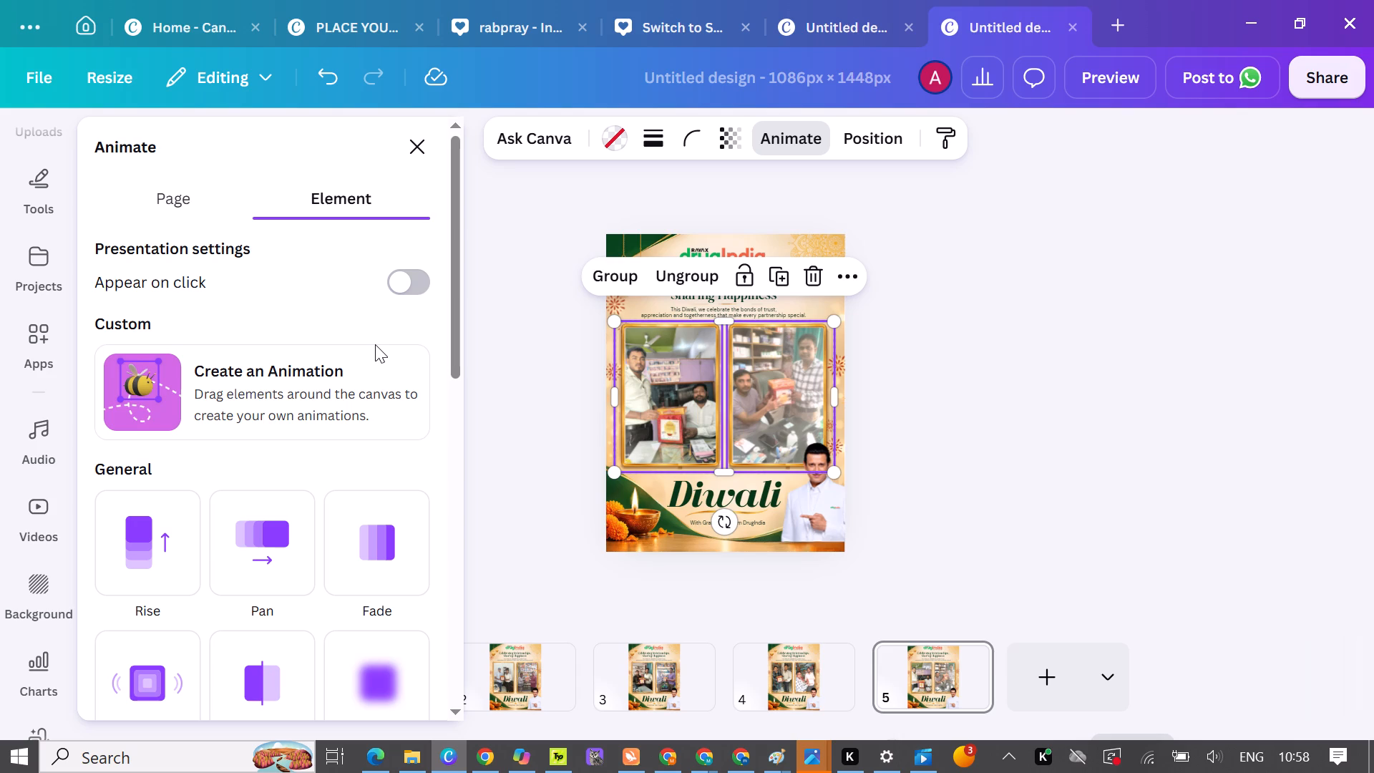
pyautogui.scroll(-3, 291, 427)
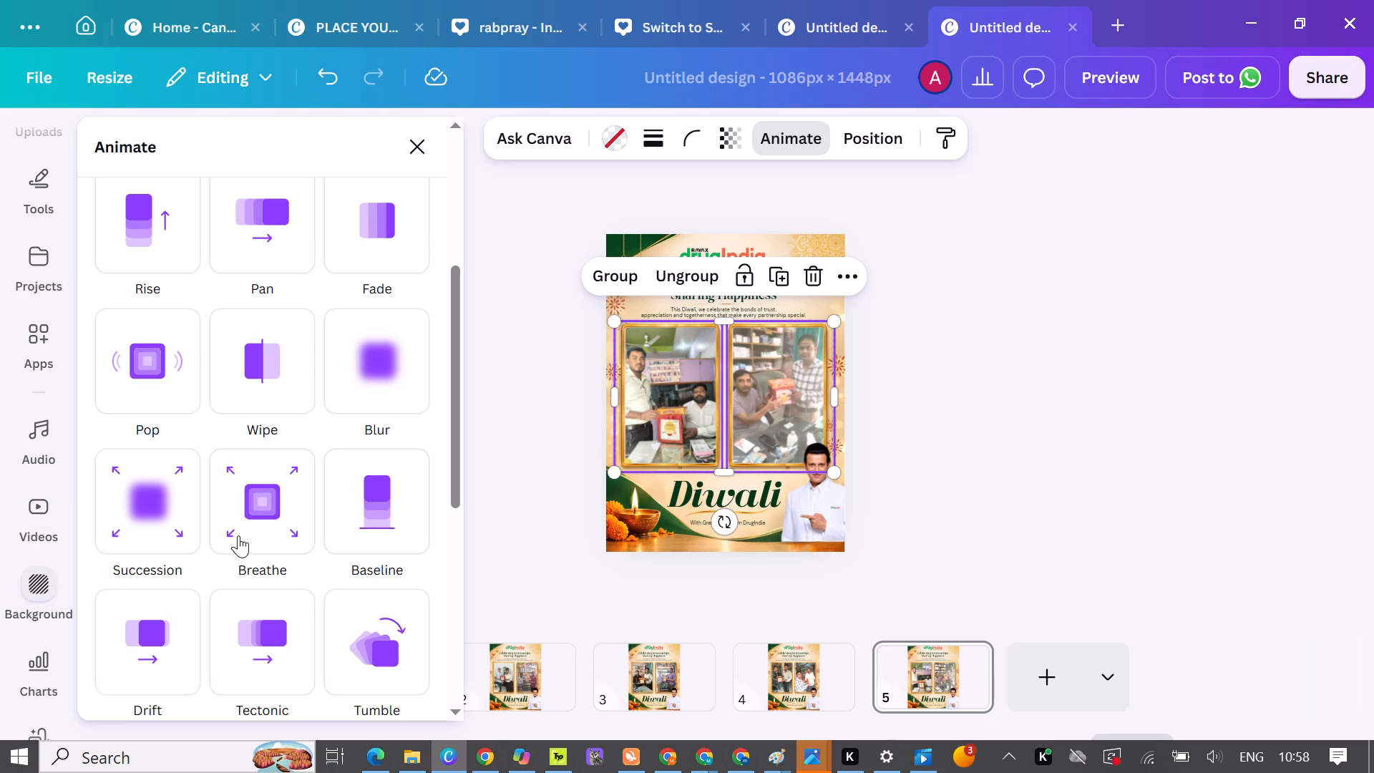
pyautogui.scroll(2, 381, 374)
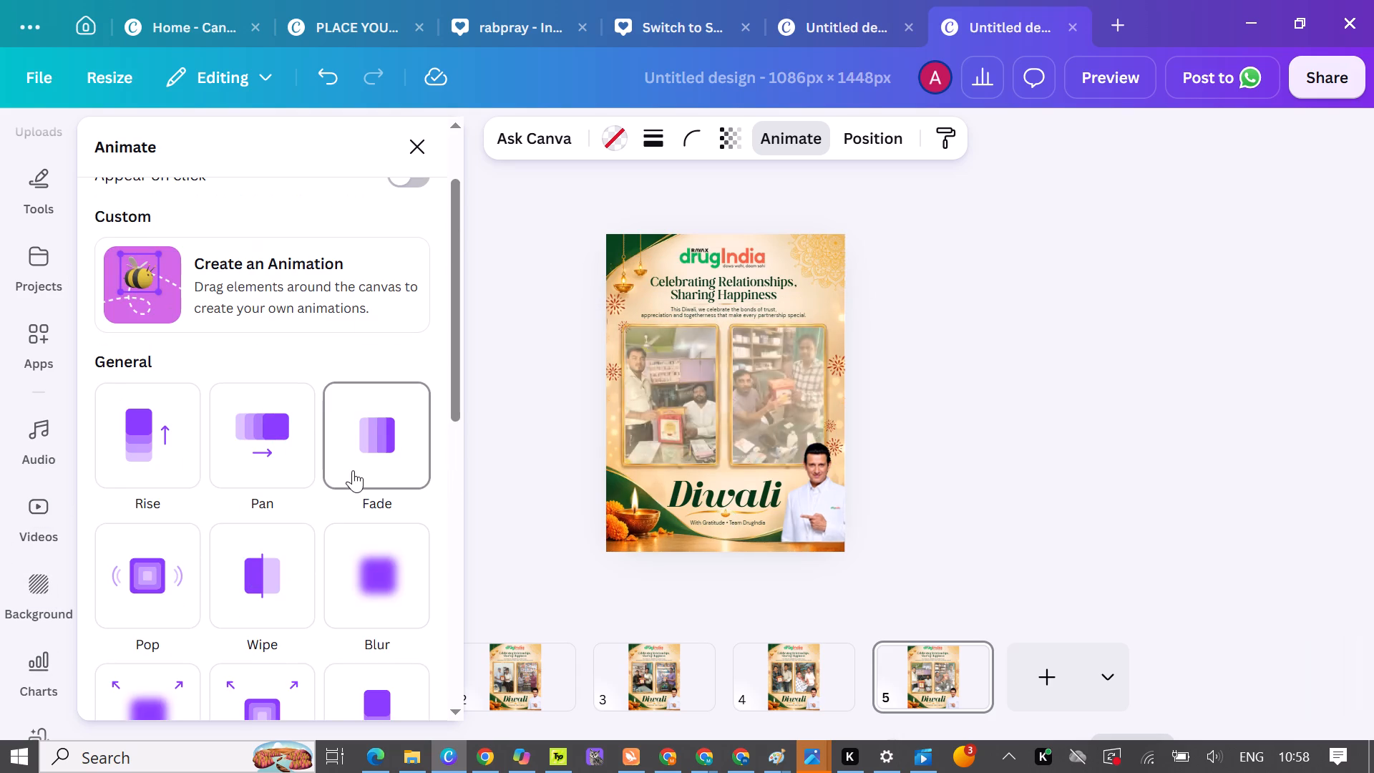
pyautogui.click(353, 470)
pyautogui.scroll(-1, 361, 585)
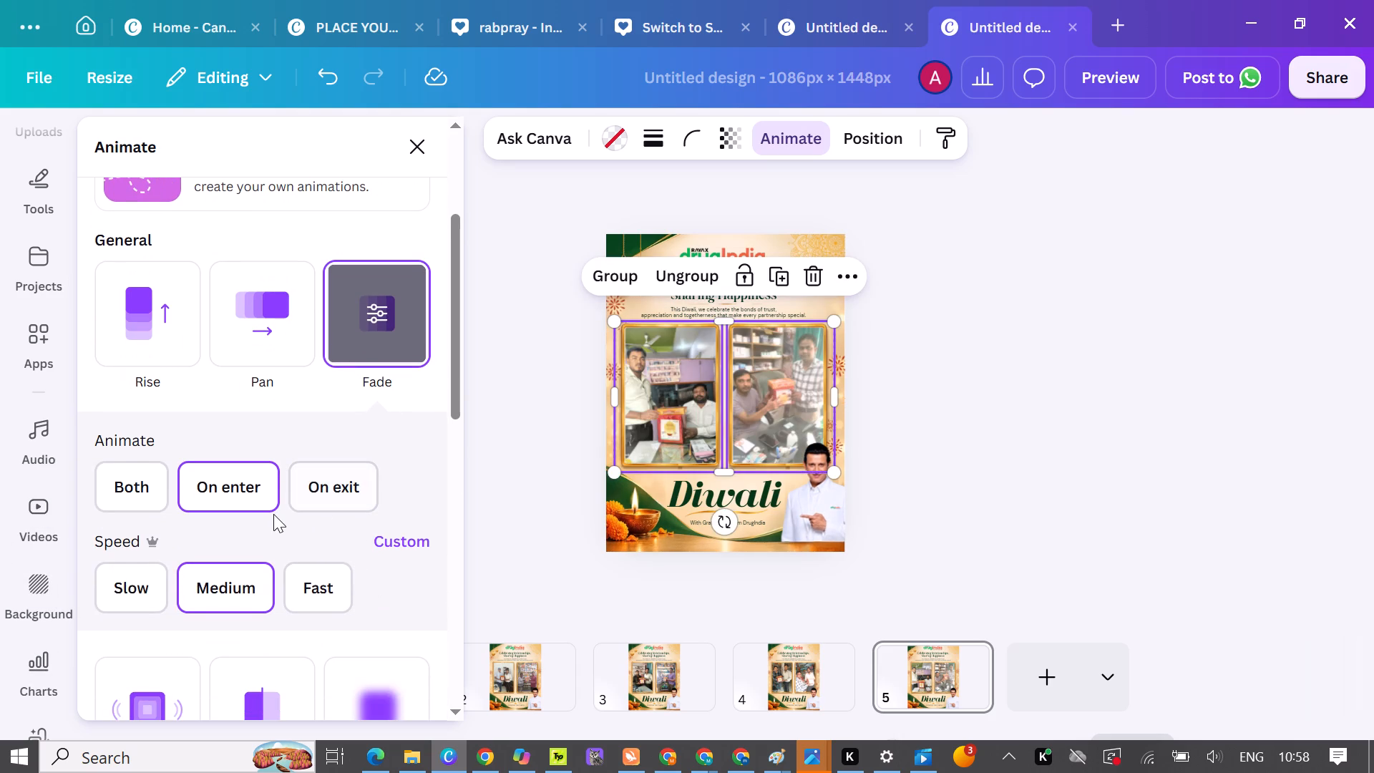
pyautogui.click(384, 542)
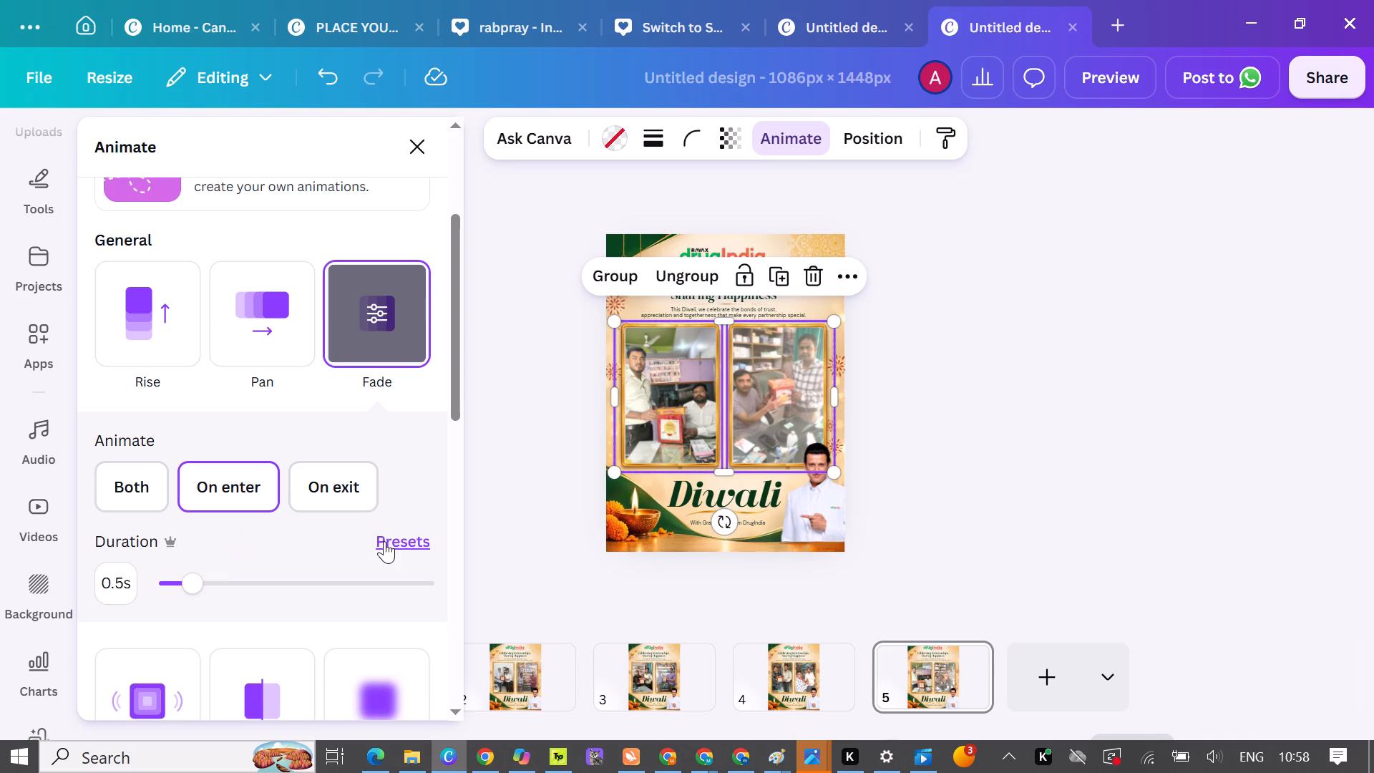
pyautogui.moveTo(215, 576); pyautogui.dragTo(255, 578)
pyautogui.moveTo(253, 582); pyautogui.dragTo(283, 576)
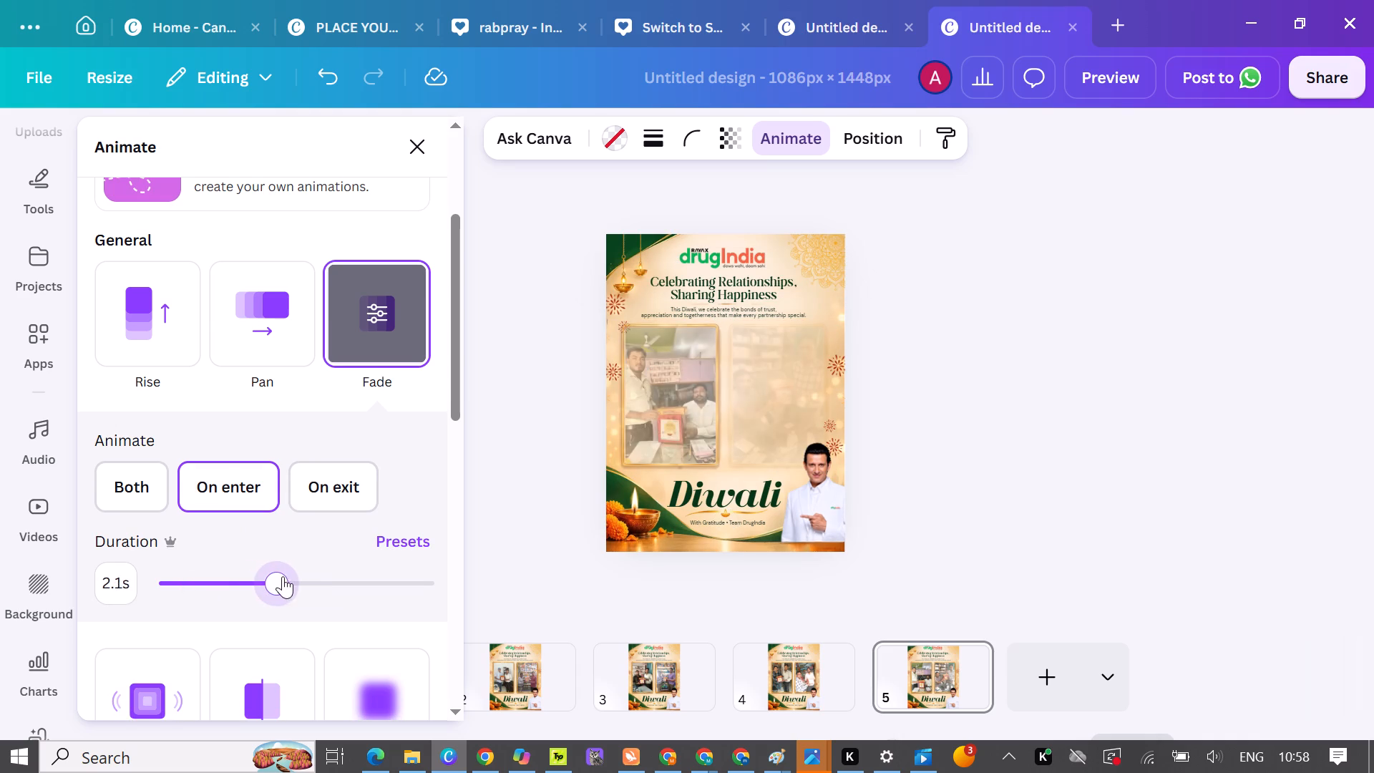
pyautogui.moveTo(283, 576); pyautogui.dragTo(293, 572)
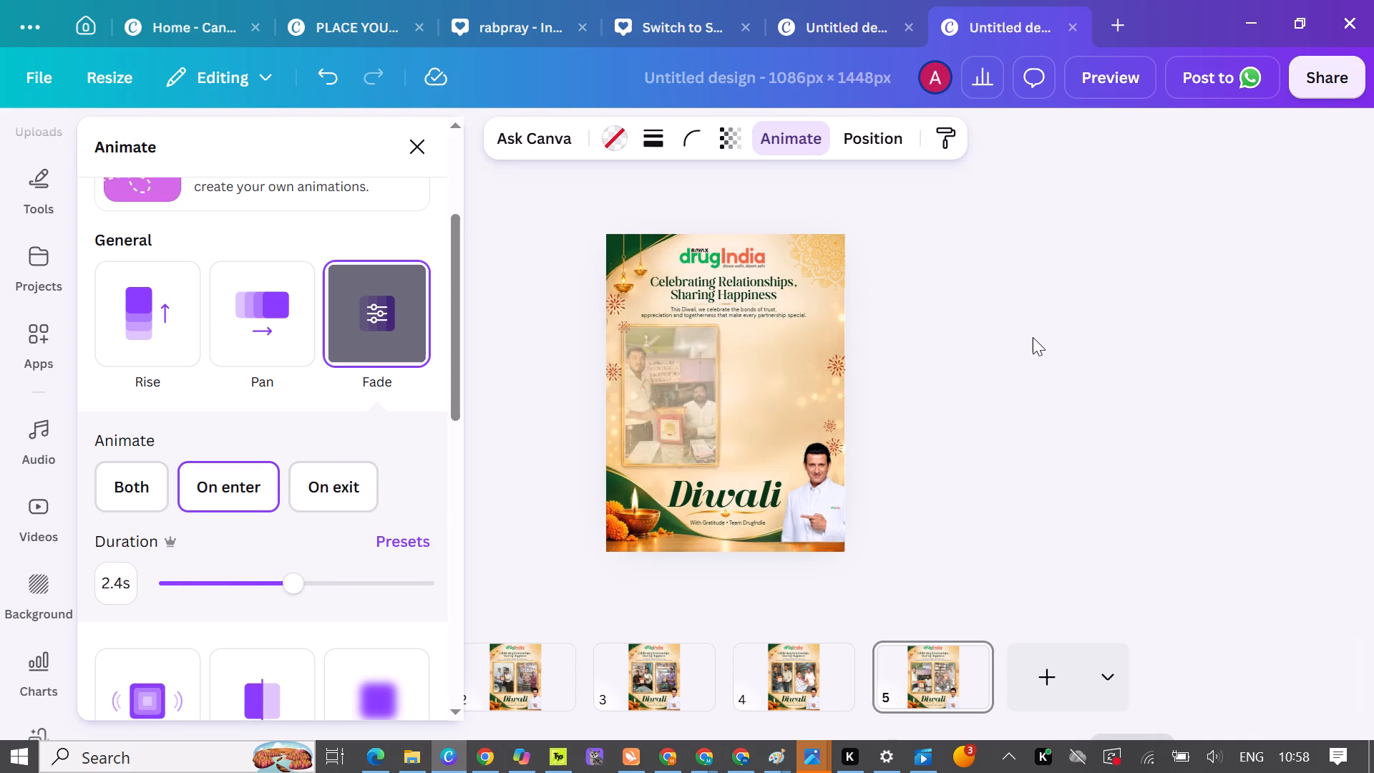
pyautogui.click(1033, 336)
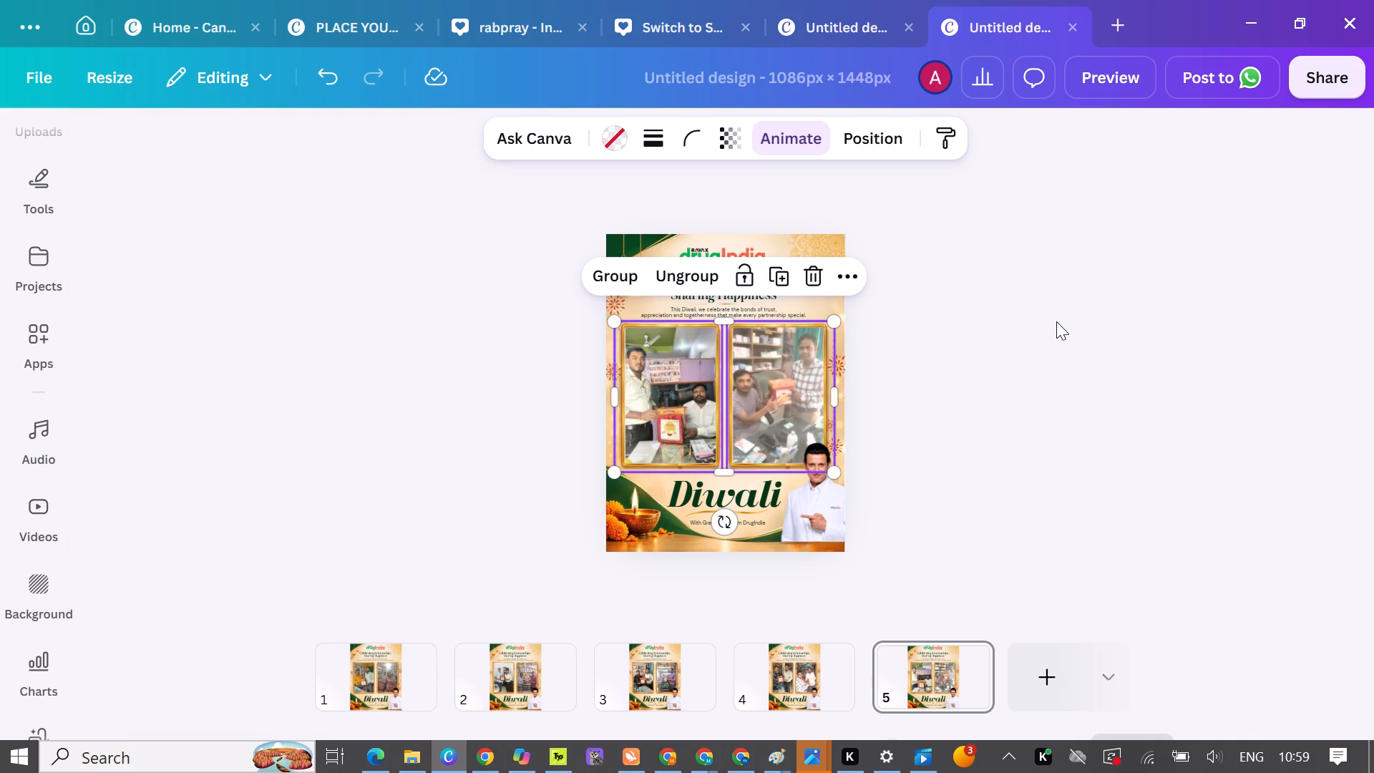
pyautogui.click(1325, 77)
pyautogui.click(1008, 580)
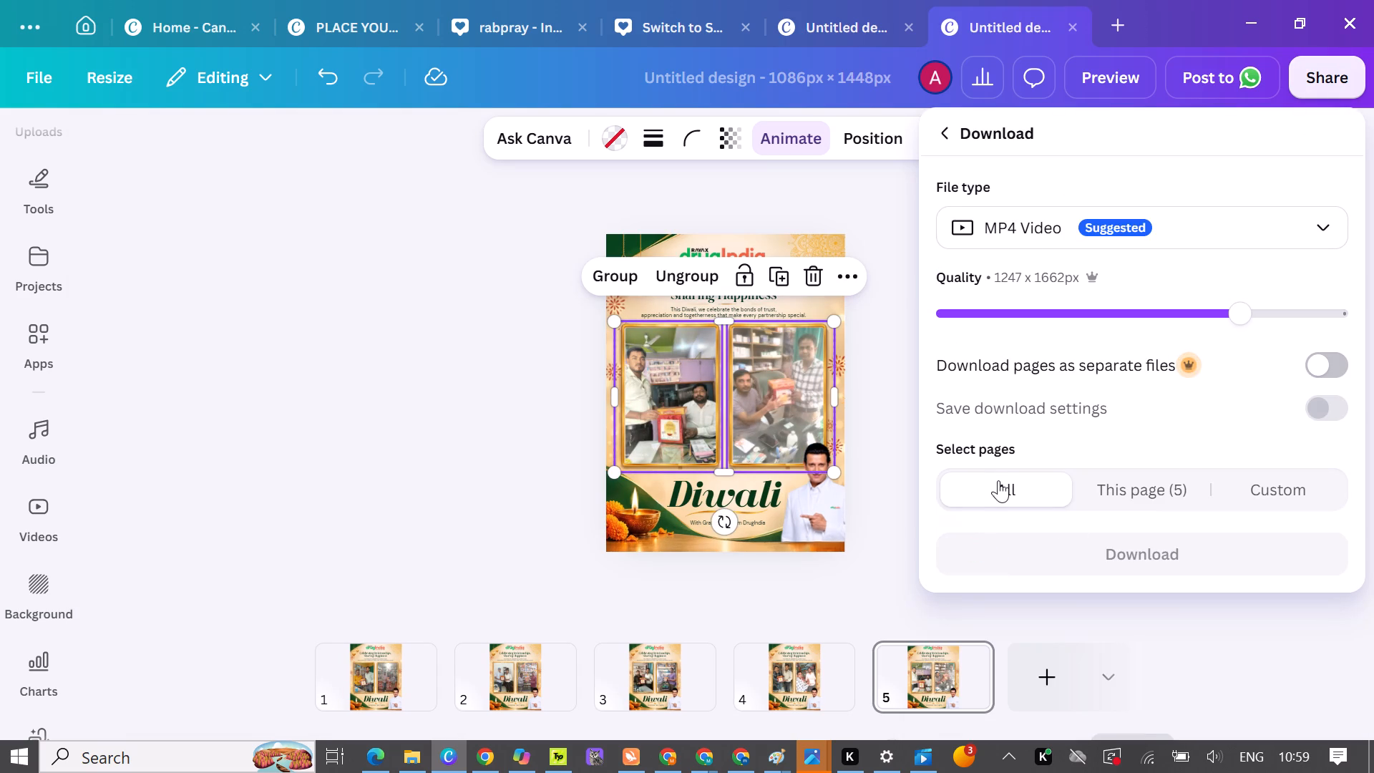
pyautogui.click(1091, 560)
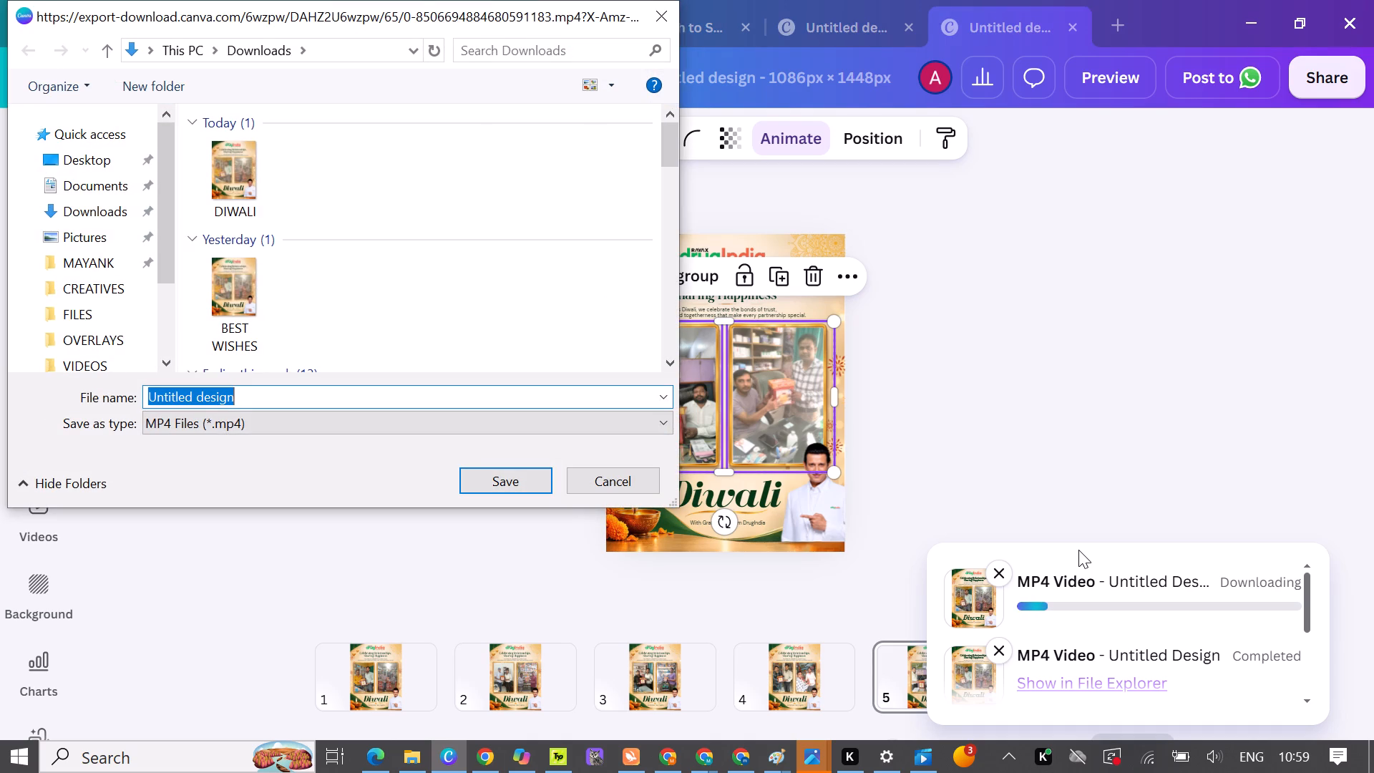
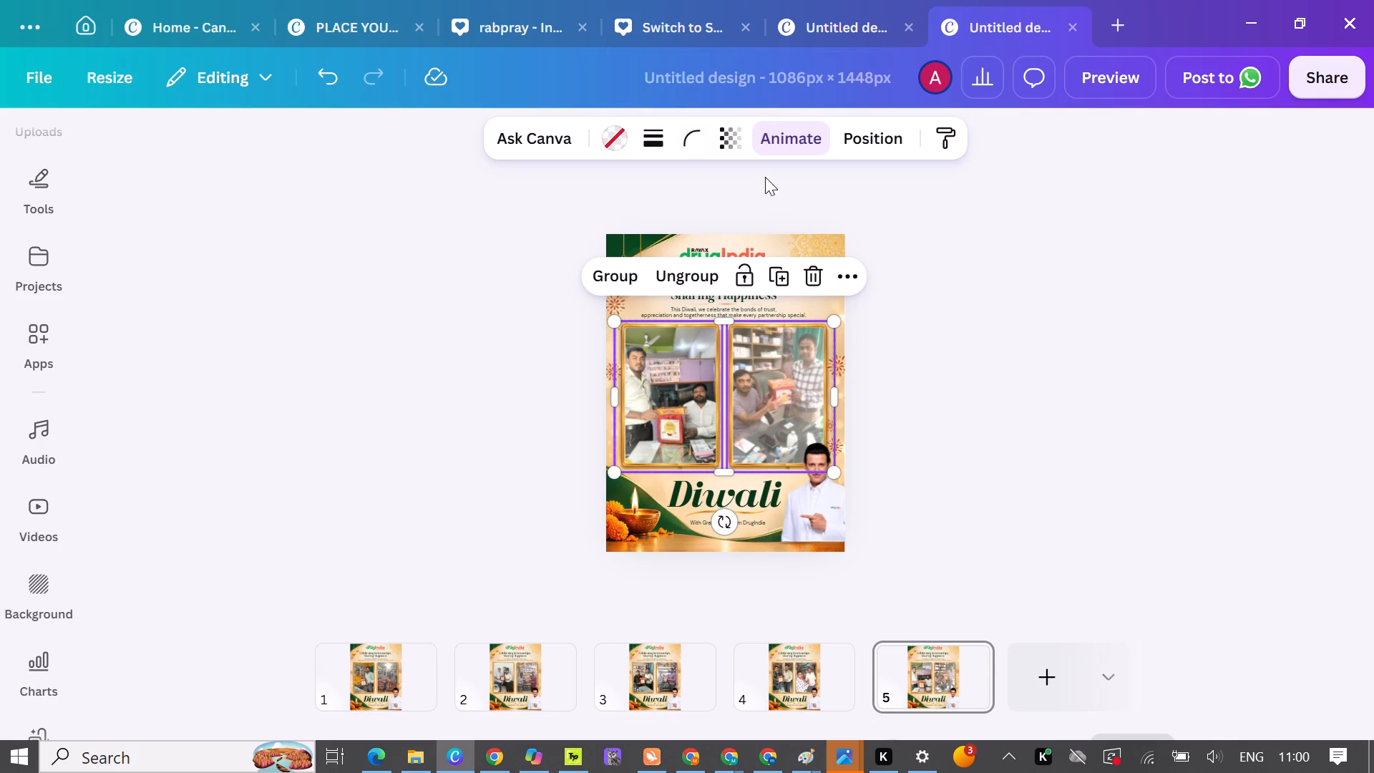
# Set the Fade animation on page 5's two photo frames to Both, so it plays on enter and exit, and adjust its duration.
pyautogui.click(774, 142)
pyautogui.scroll(-1, 311, 638)
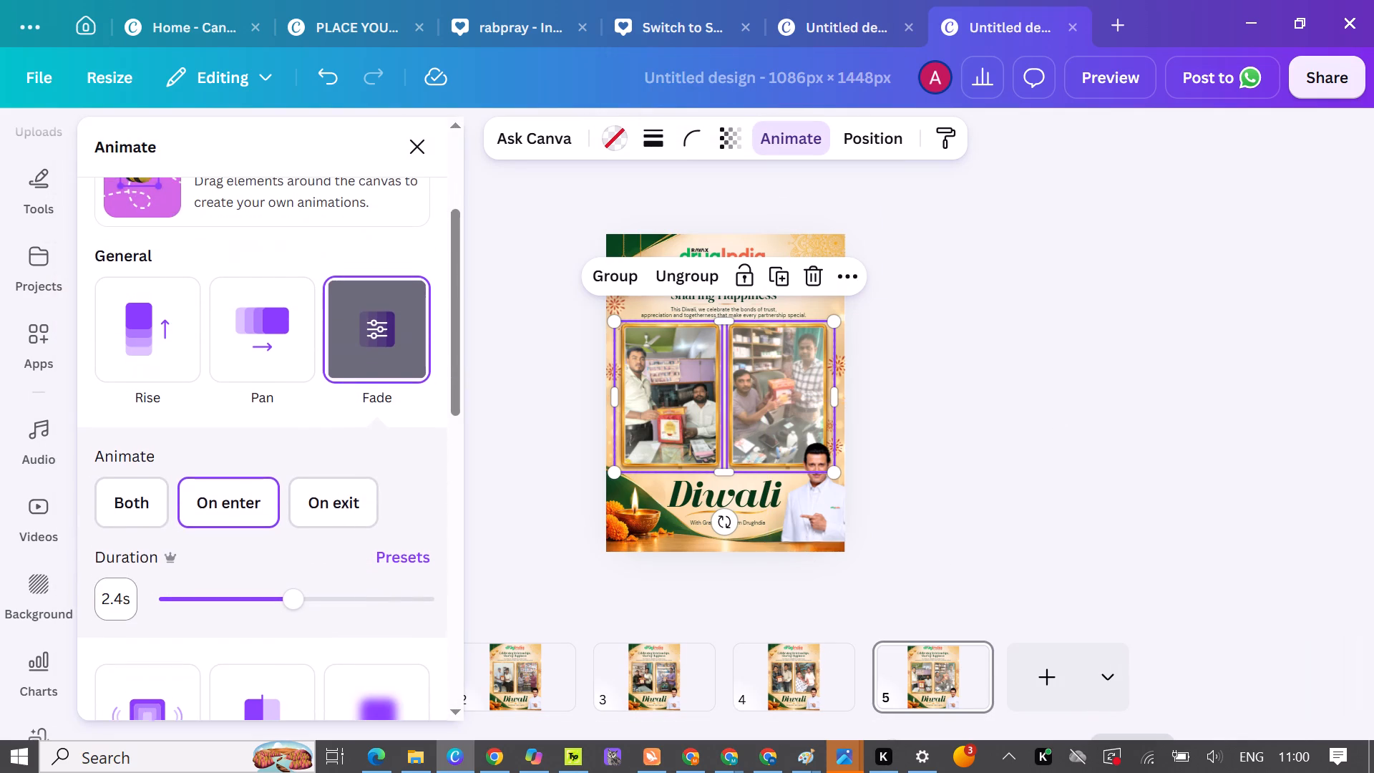
pyautogui.click(141, 495)
pyautogui.moveTo(342, 588); pyautogui.dragTo(228, 601)
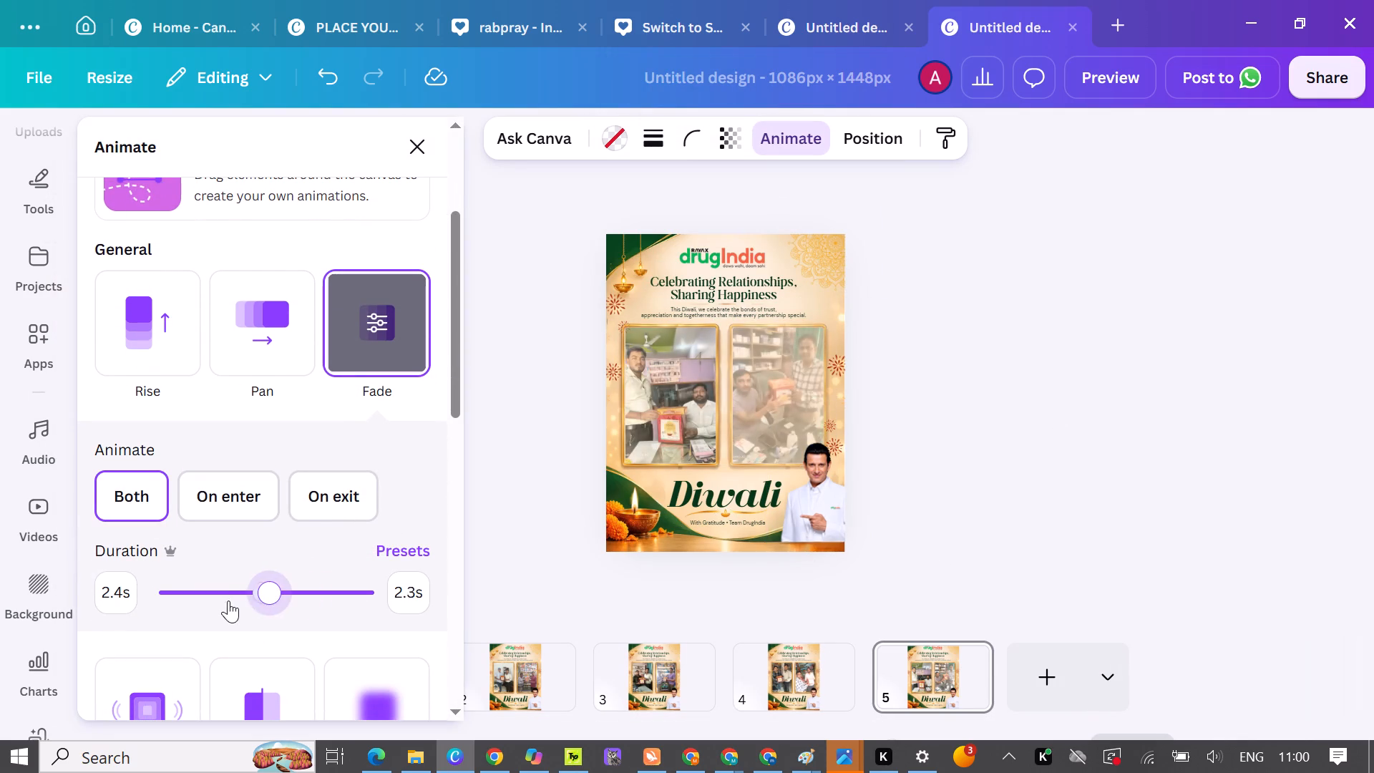
pyautogui.moveTo(228, 601); pyautogui.dragTo(203, 605)
pyautogui.click(897, 401)
pyautogui.click(902, 402)
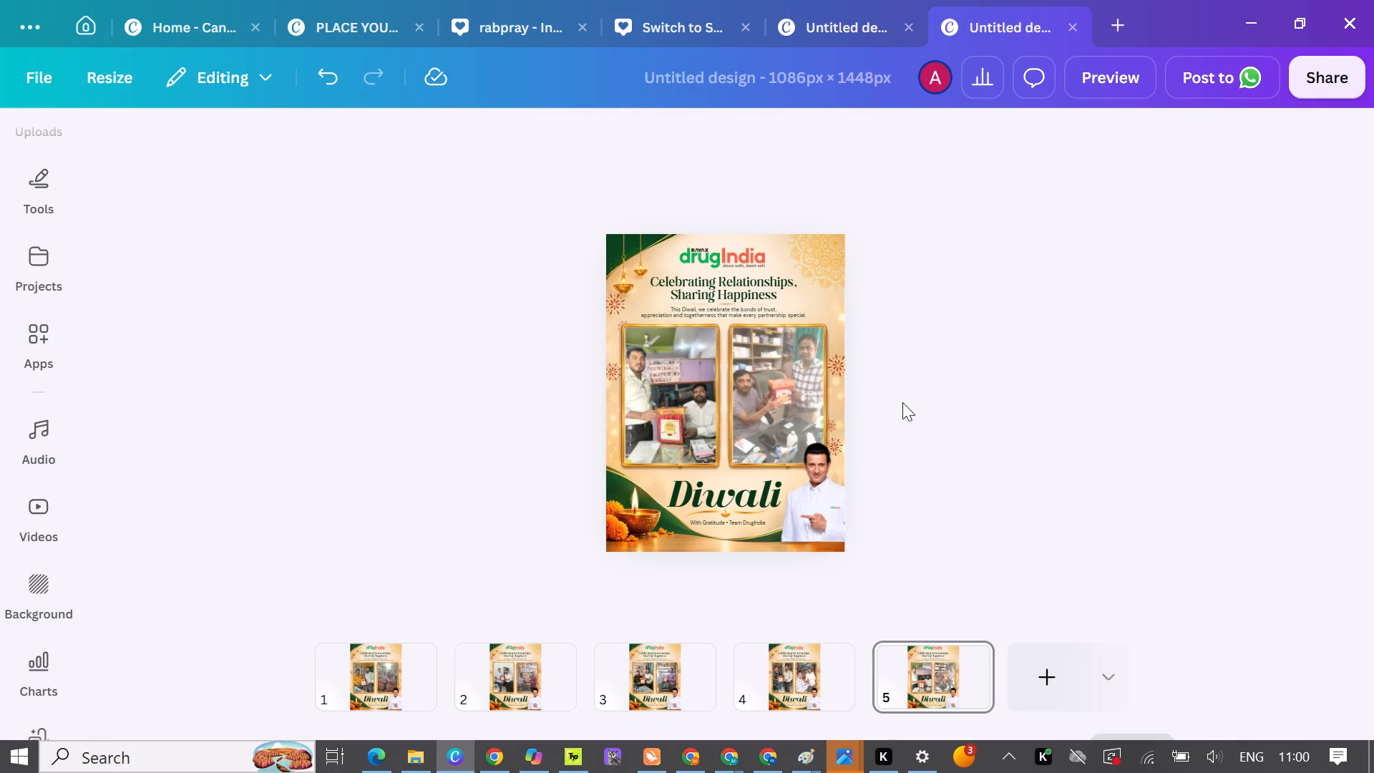
# Reload the design and export all pages as an MP4 video, overwriting the DIWALI file in Downloads.
pyautogui.hotkey('ctrl', 'r')
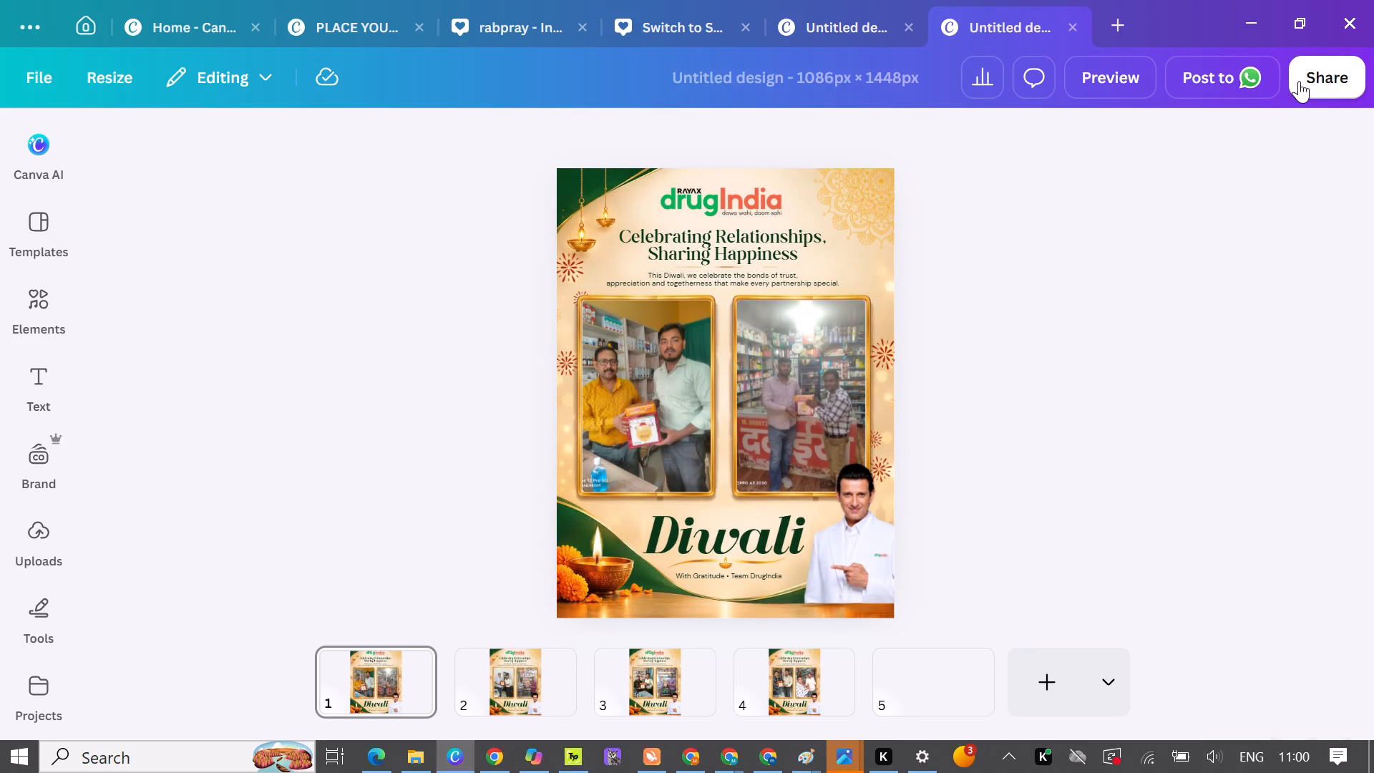
pyautogui.click(1299, 81)
pyautogui.click(984, 600)
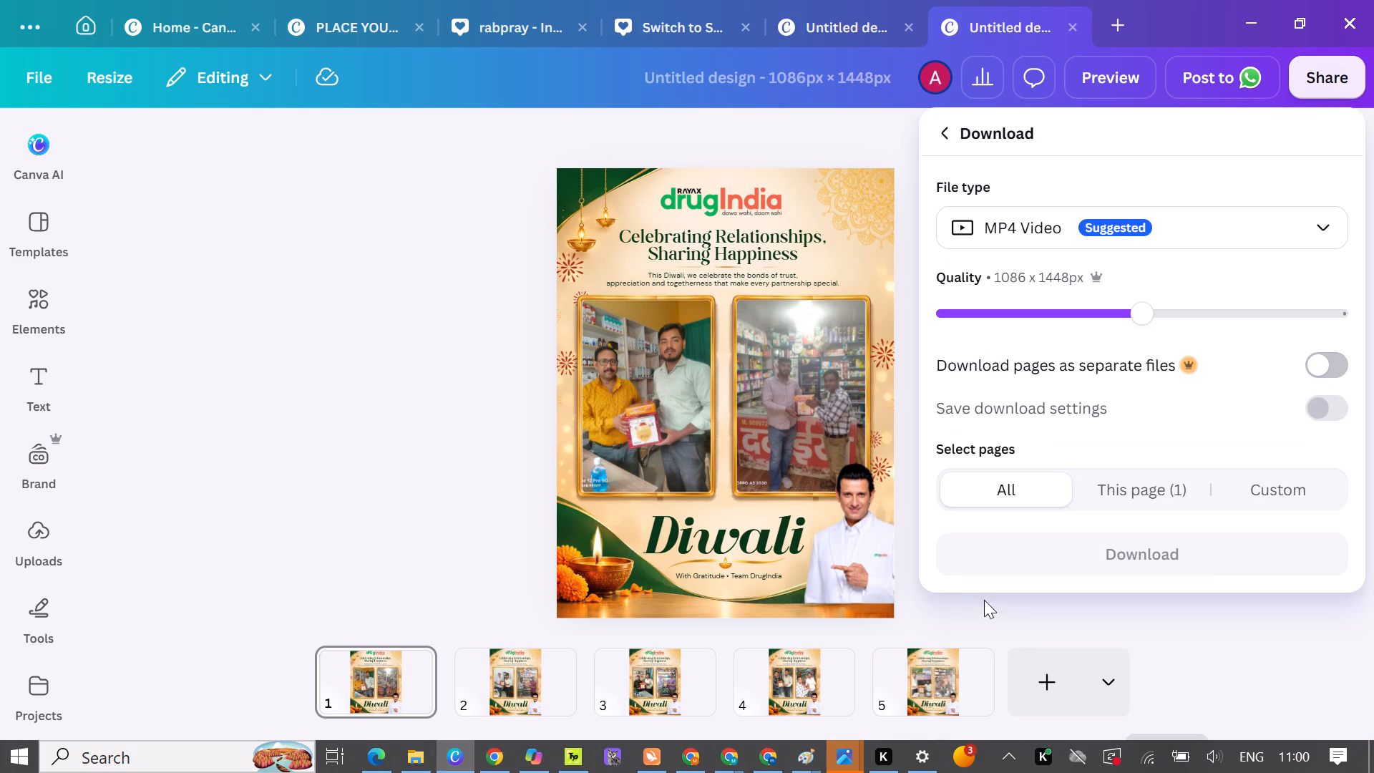
pyautogui.click(1171, 559)
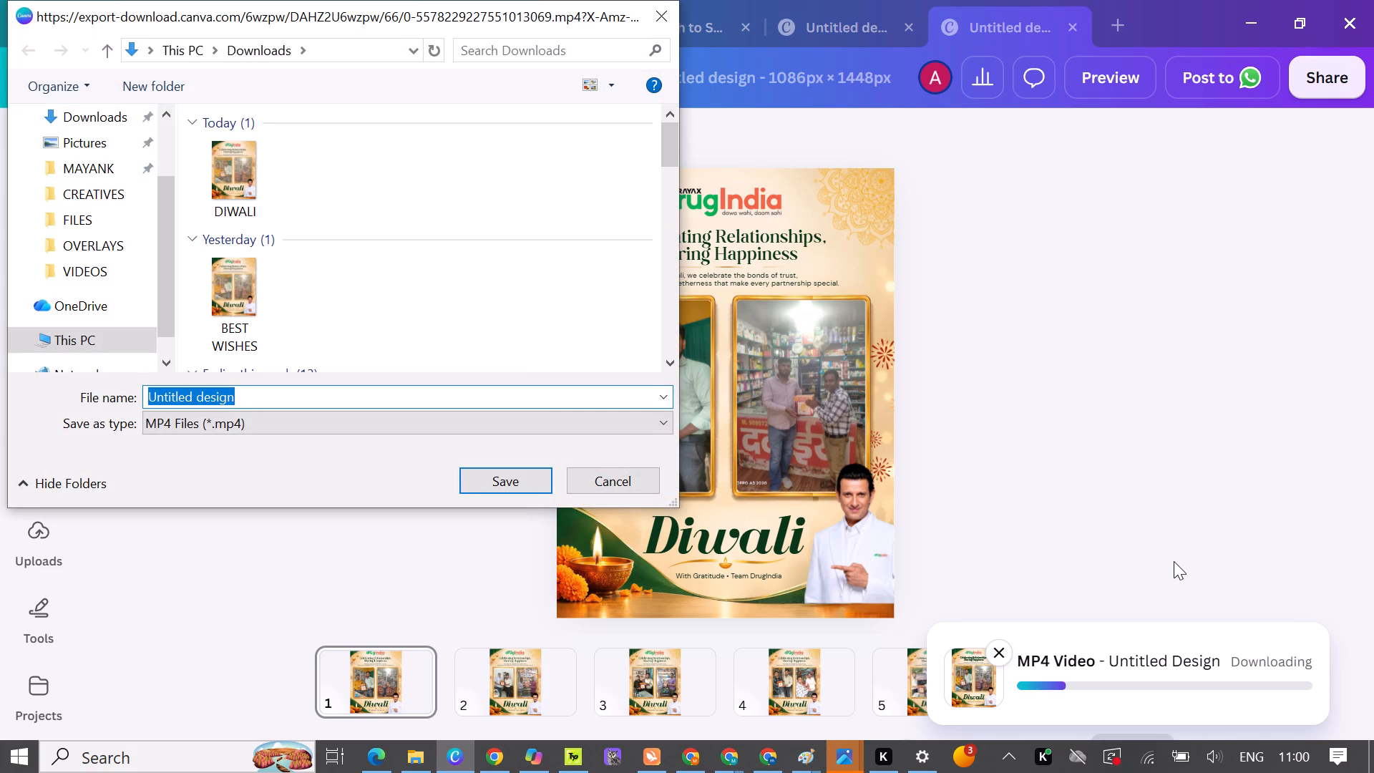
pyautogui.doubleClick(220, 171)
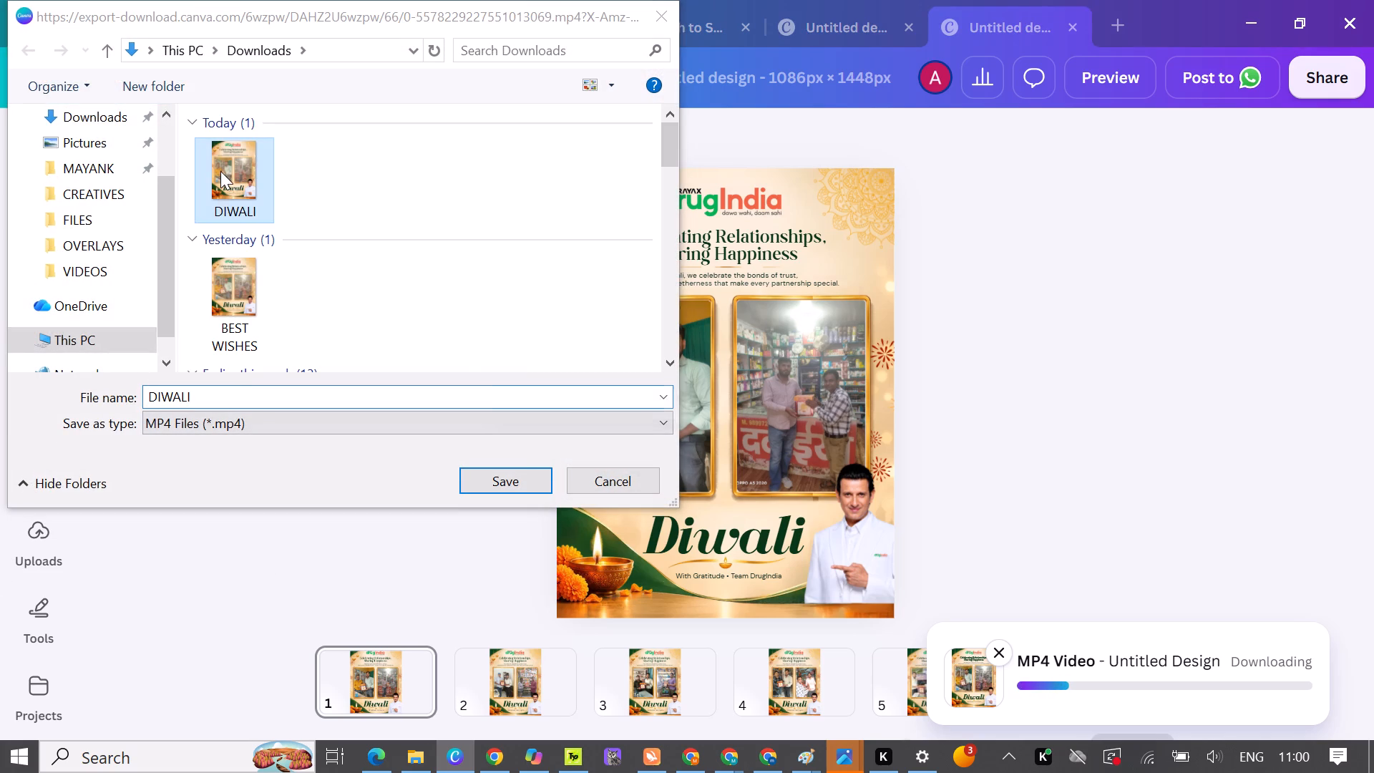
pyautogui.click(712, 404)
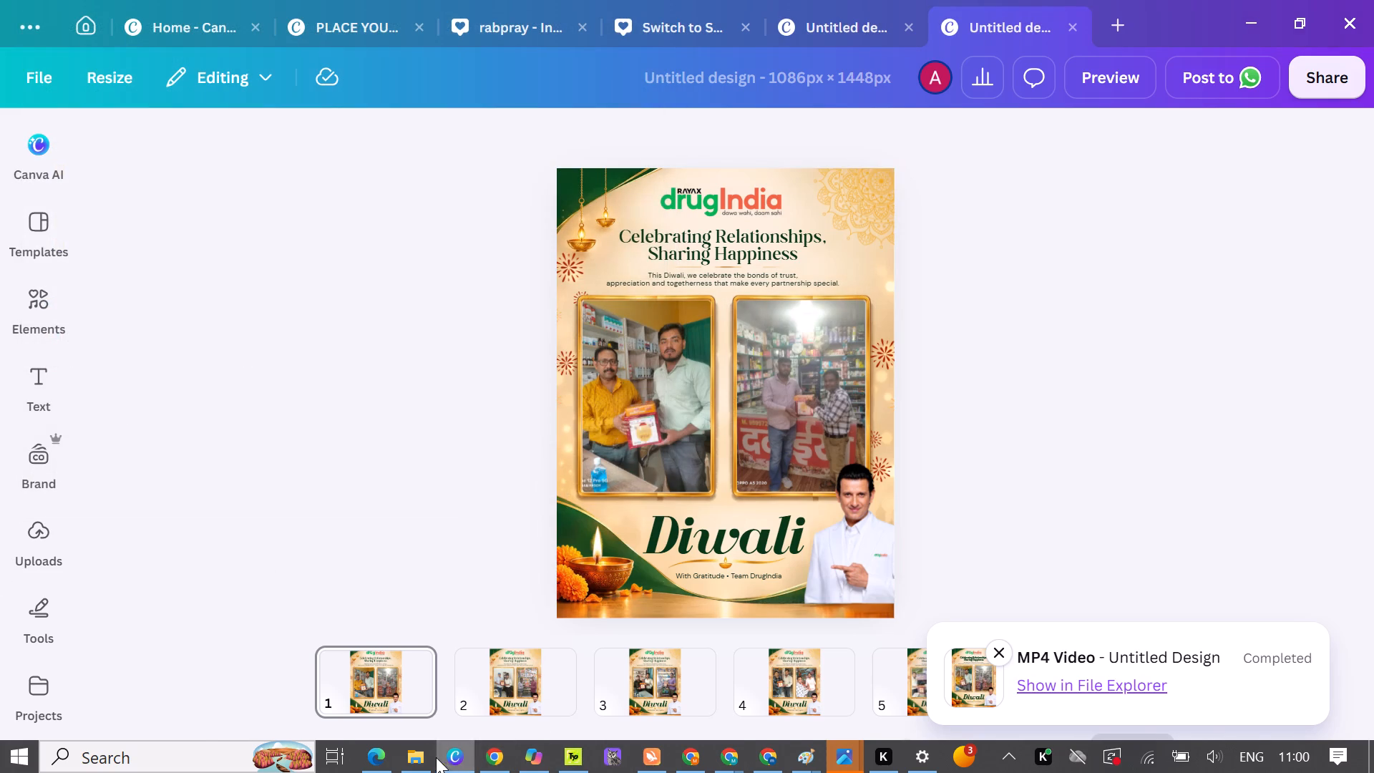
# Play the DIWALI video from Downloads and check how the photos and other elements behave at the end of the last page.
pyautogui.click(427, 756)
pyautogui.doubleClick(359, 192)
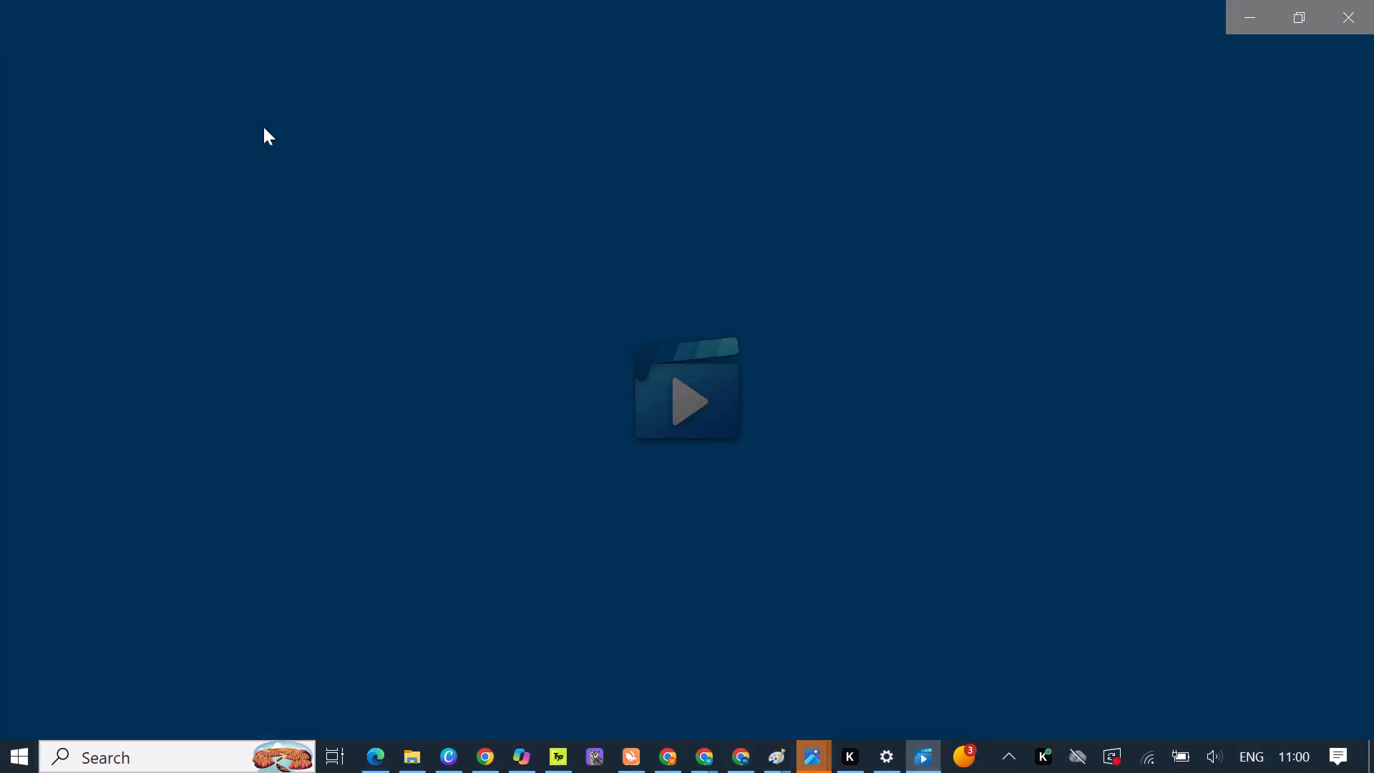
pyautogui.click(1373, 0)
pyautogui.doubleClick(116, 200)
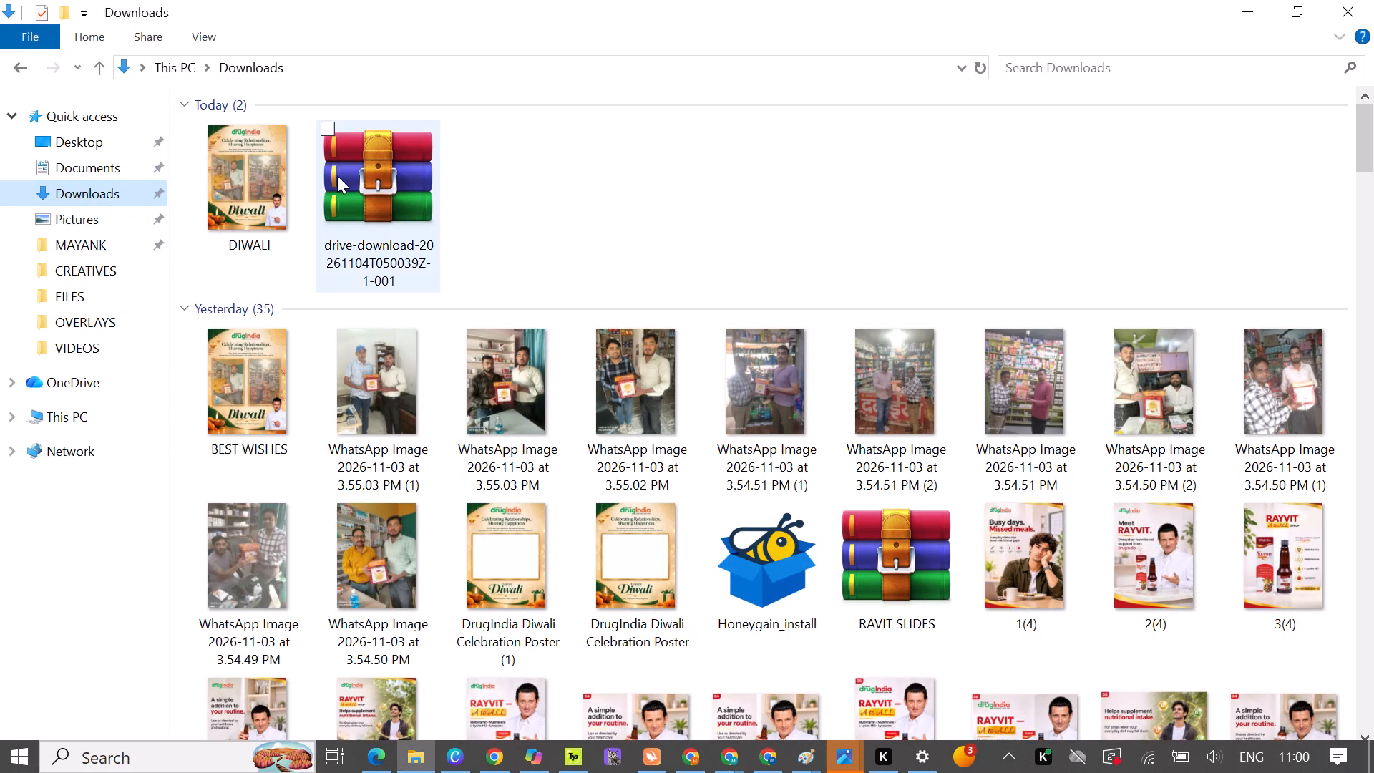
pyautogui.doubleClick(268, 187)
pyautogui.click(940, 588)
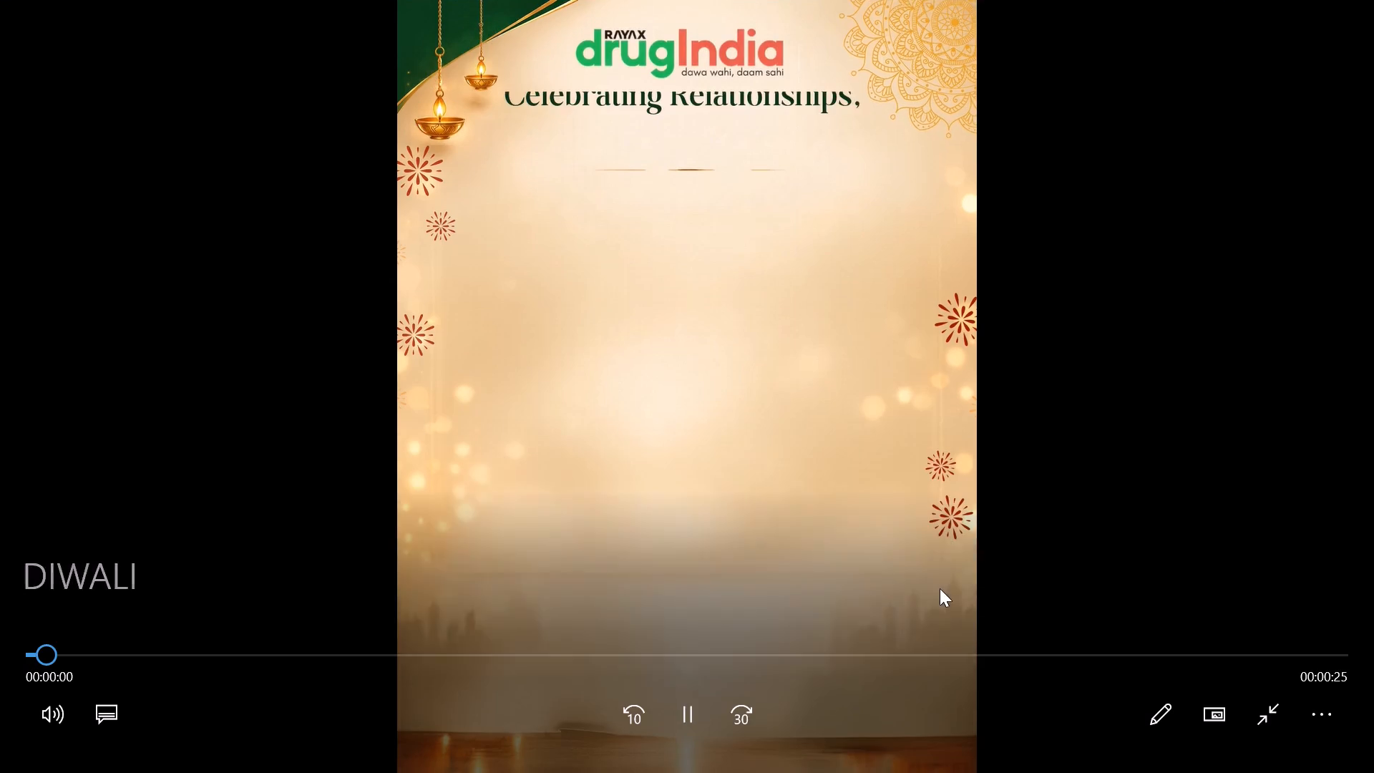
pyautogui.click(932, 657)
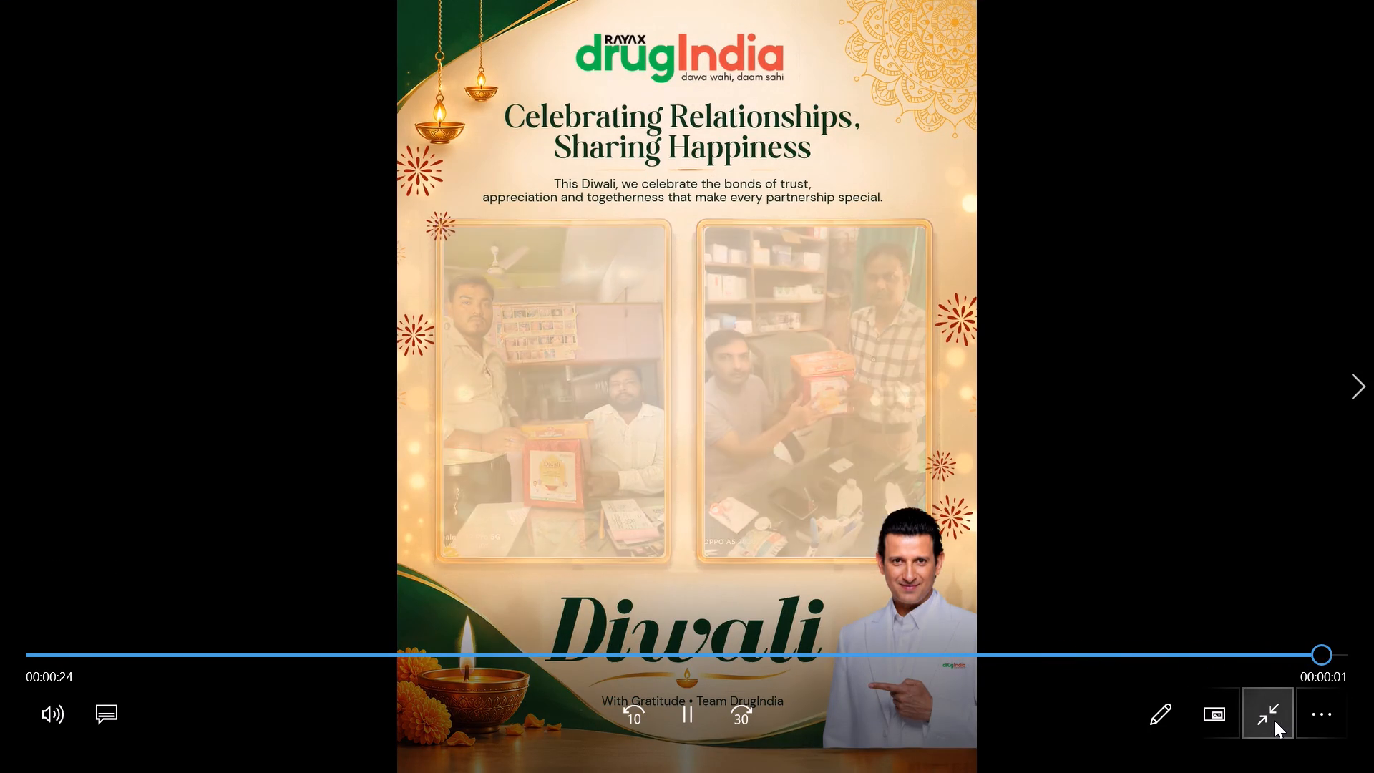
pyautogui.click(1274, 721)
pyautogui.click(1373, 0)
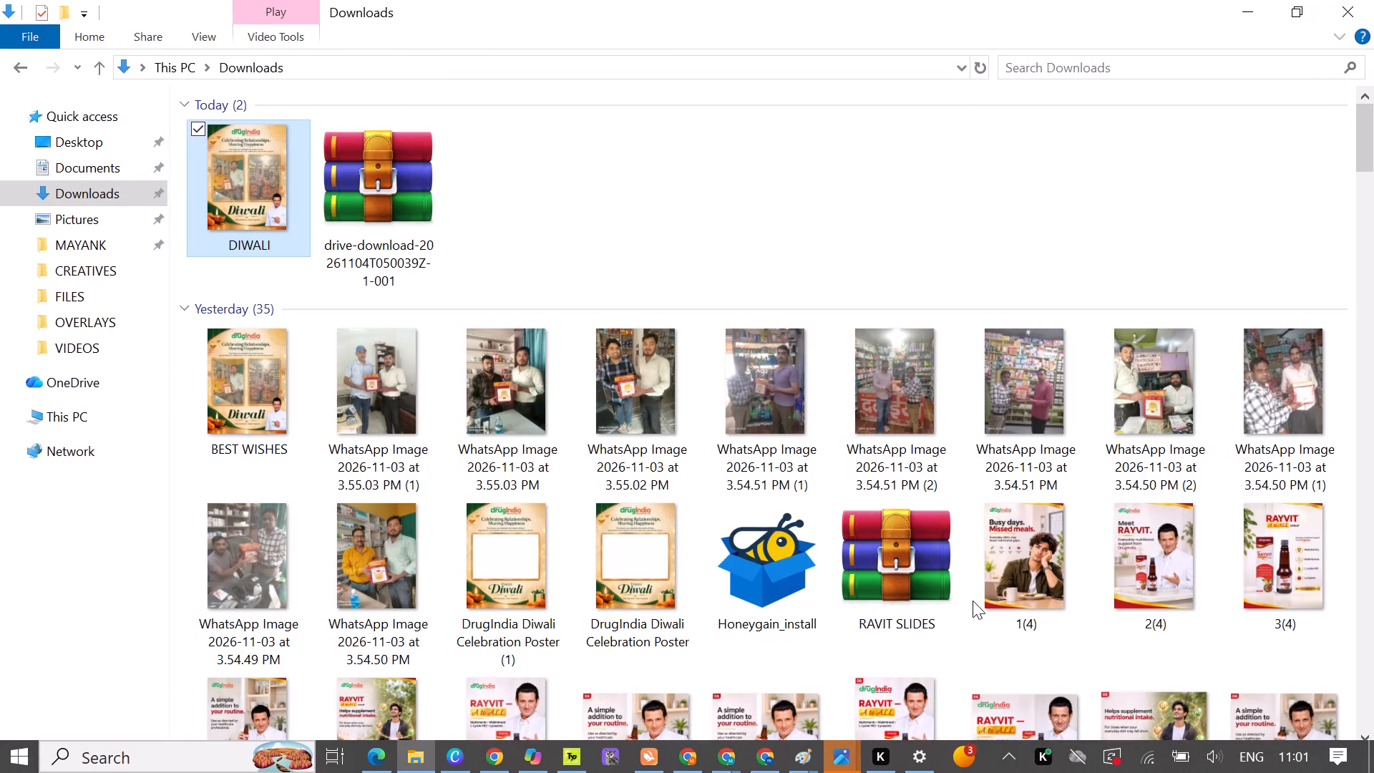
# Return to Canva, dismiss the finished-download notice and open page 5.
pyautogui.click(442, 756)
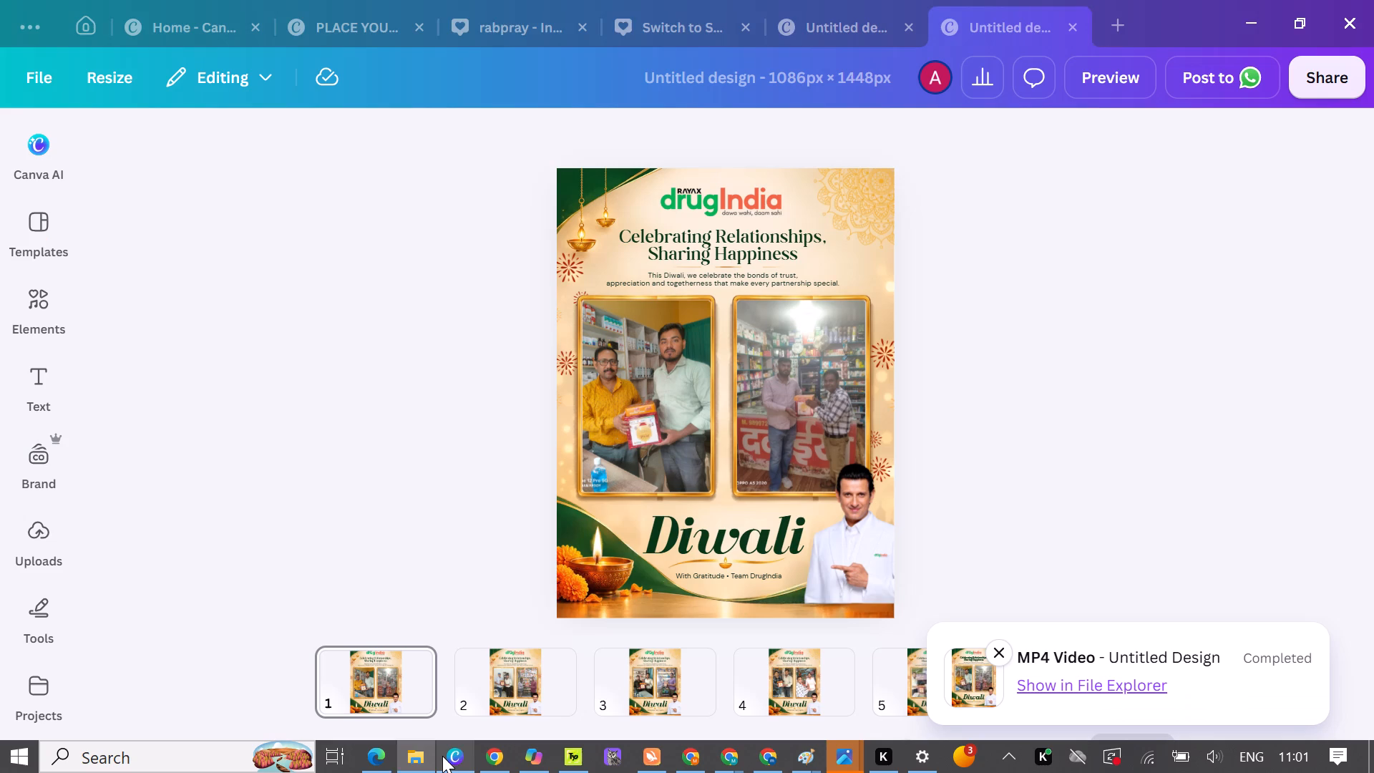
pyautogui.click(1007, 651)
pyautogui.click(1096, 523)
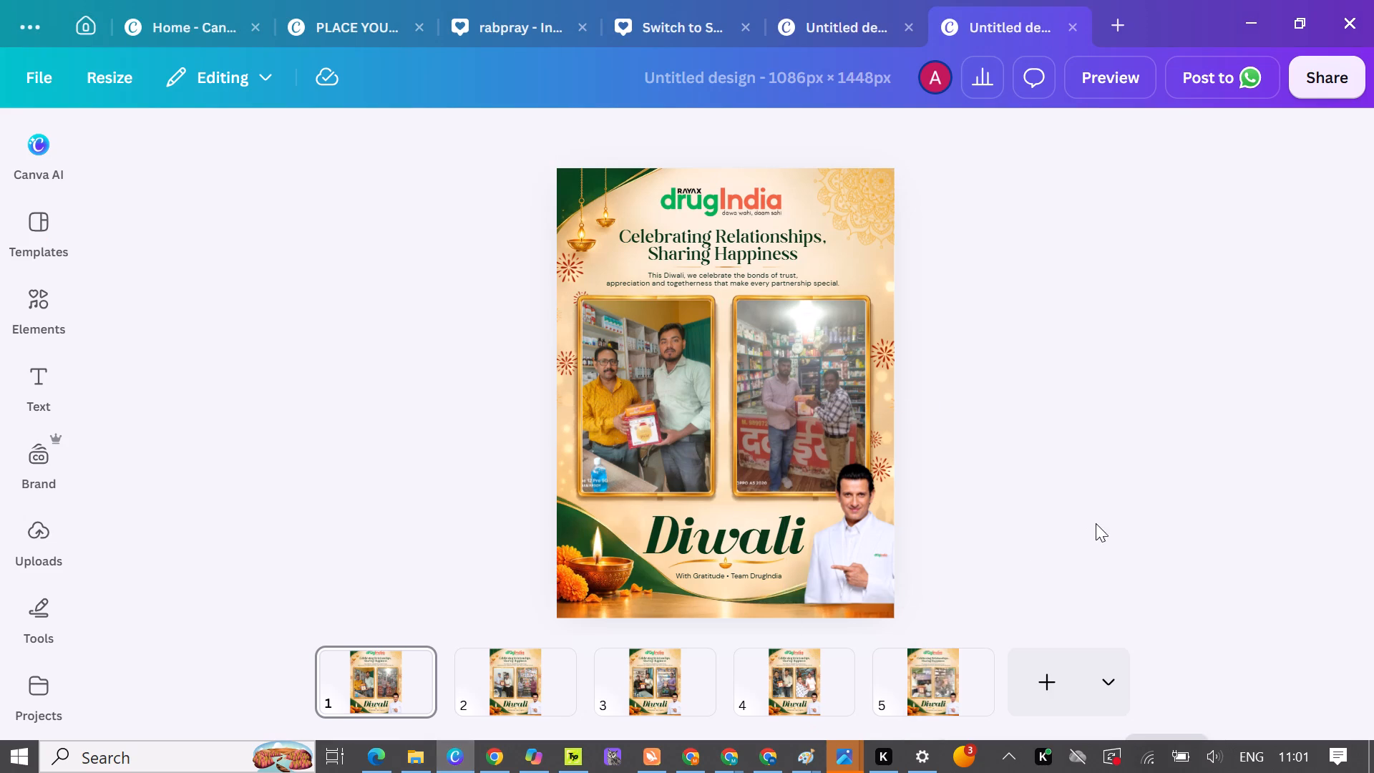
pyautogui.click(946, 666)
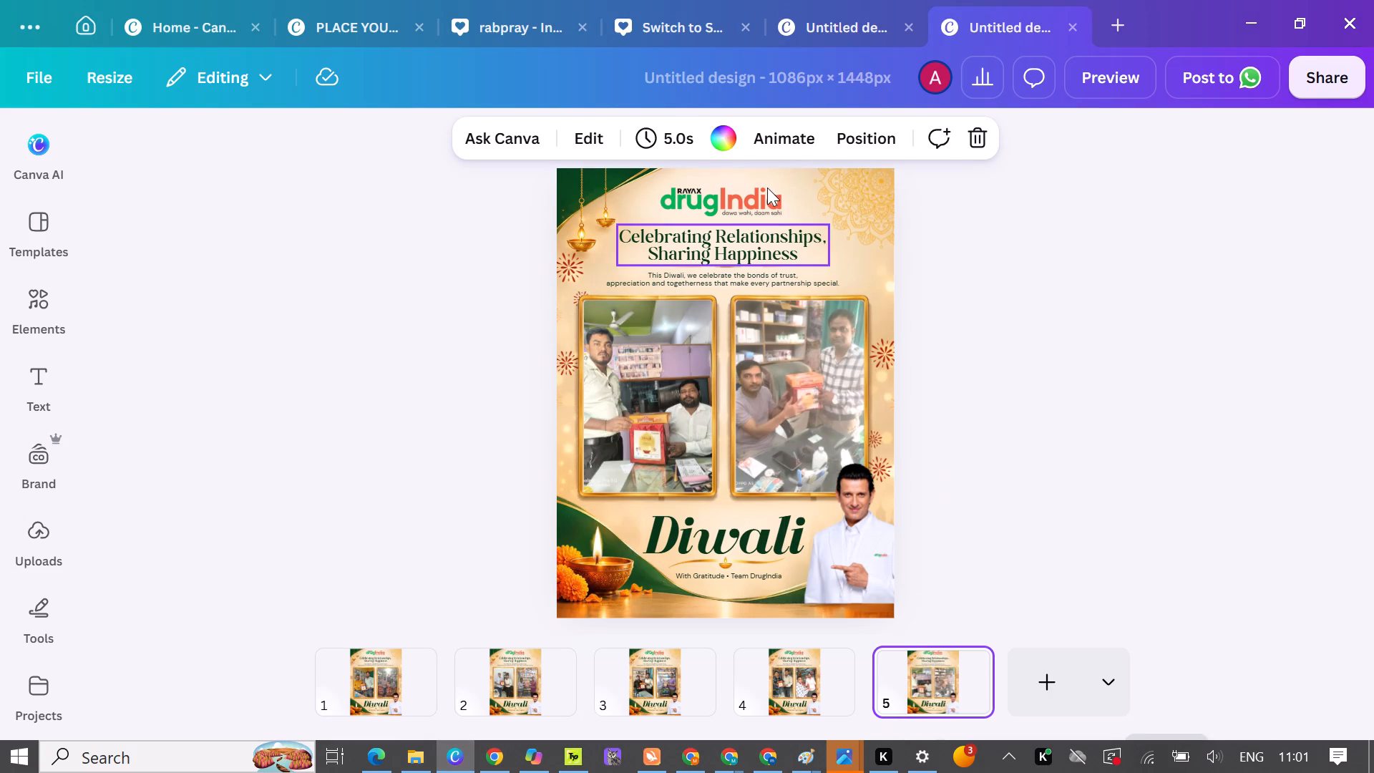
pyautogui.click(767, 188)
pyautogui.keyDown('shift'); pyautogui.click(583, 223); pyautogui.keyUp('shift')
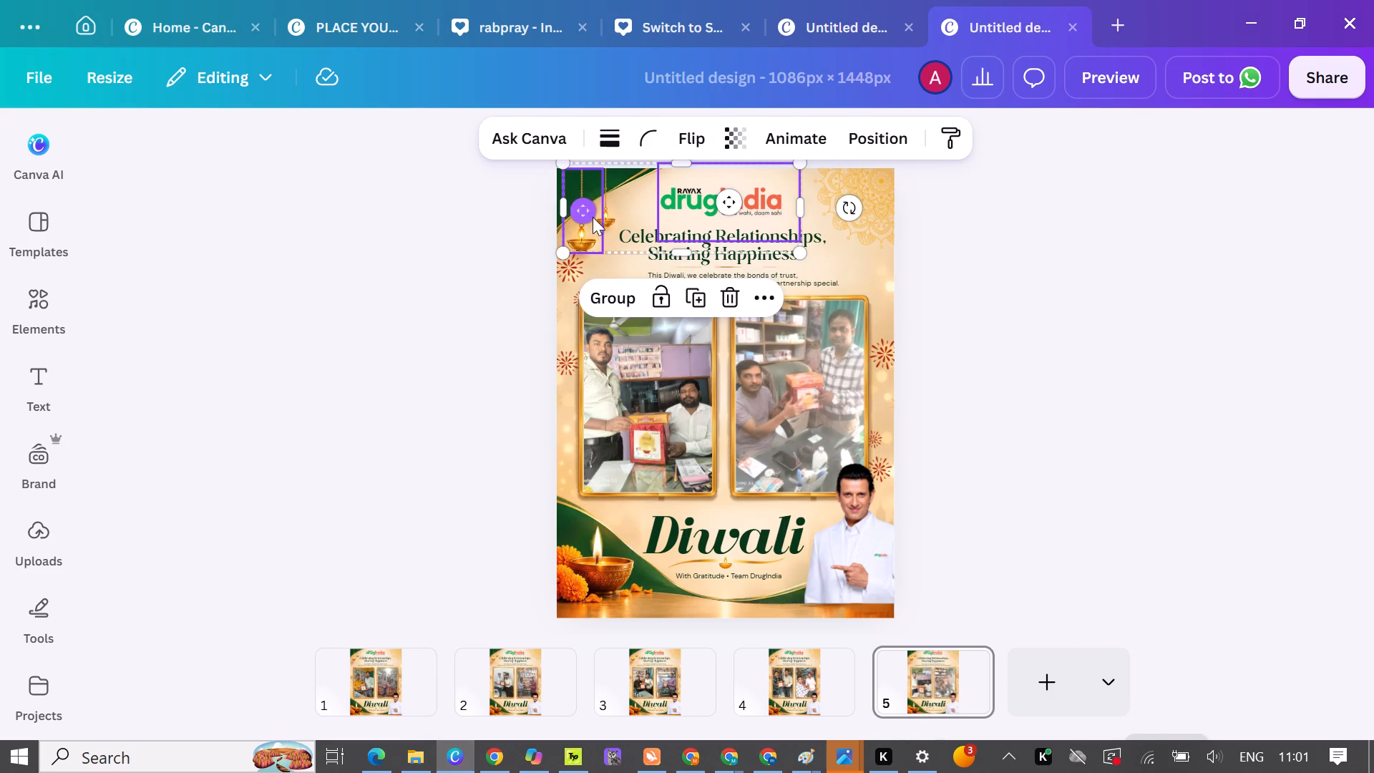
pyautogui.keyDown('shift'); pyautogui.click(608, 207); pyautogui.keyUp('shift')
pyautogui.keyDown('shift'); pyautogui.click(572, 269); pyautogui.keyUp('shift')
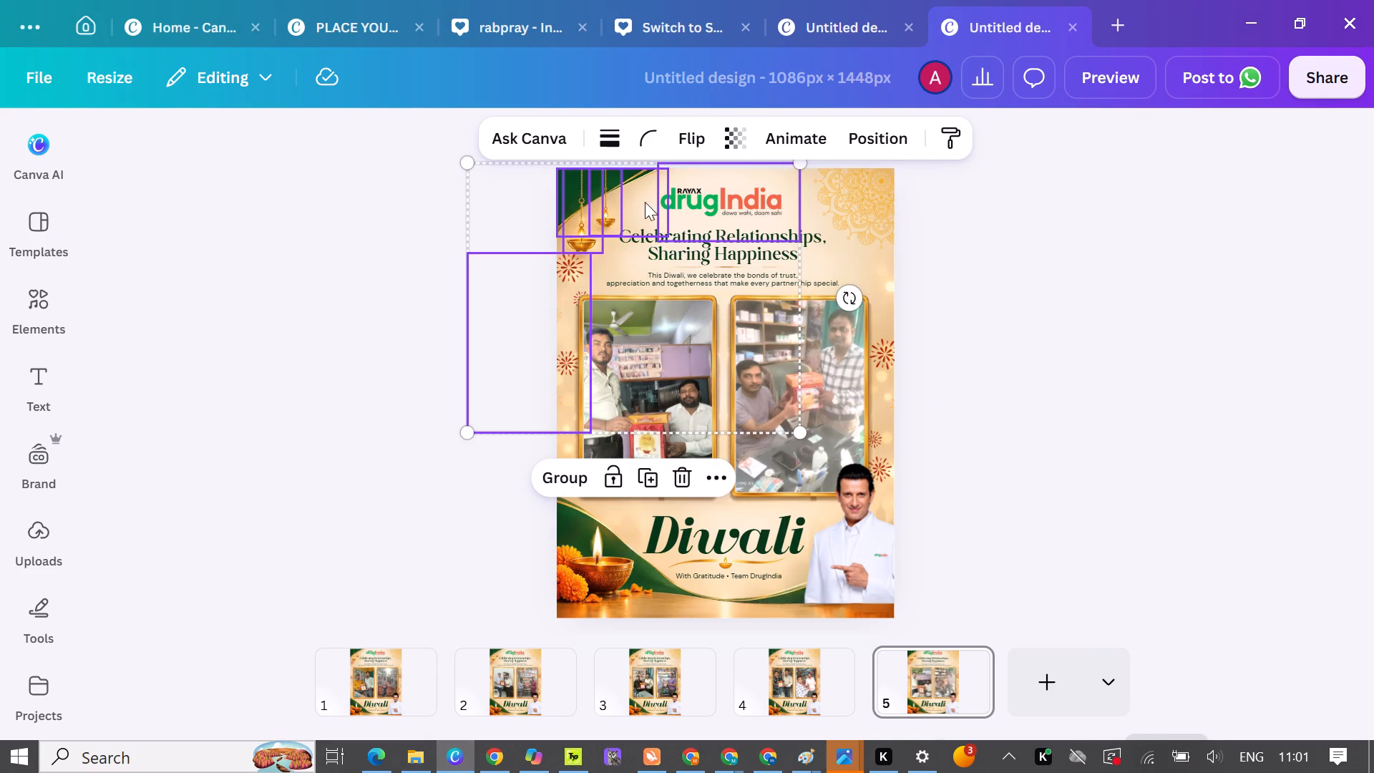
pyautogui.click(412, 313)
# Apply an on-exit Fade at medium speed to page 5's hanging lamps, logo, all texts, Diwali title, divider ornament, diya and presenter together.
pyautogui.keyDown('shift'); pyautogui.click(565, 223); pyautogui.keyUp('shift')
pyautogui.keyDown('shift'); pyautogui.click(610, 213); pyautogui.keyUp('shift')
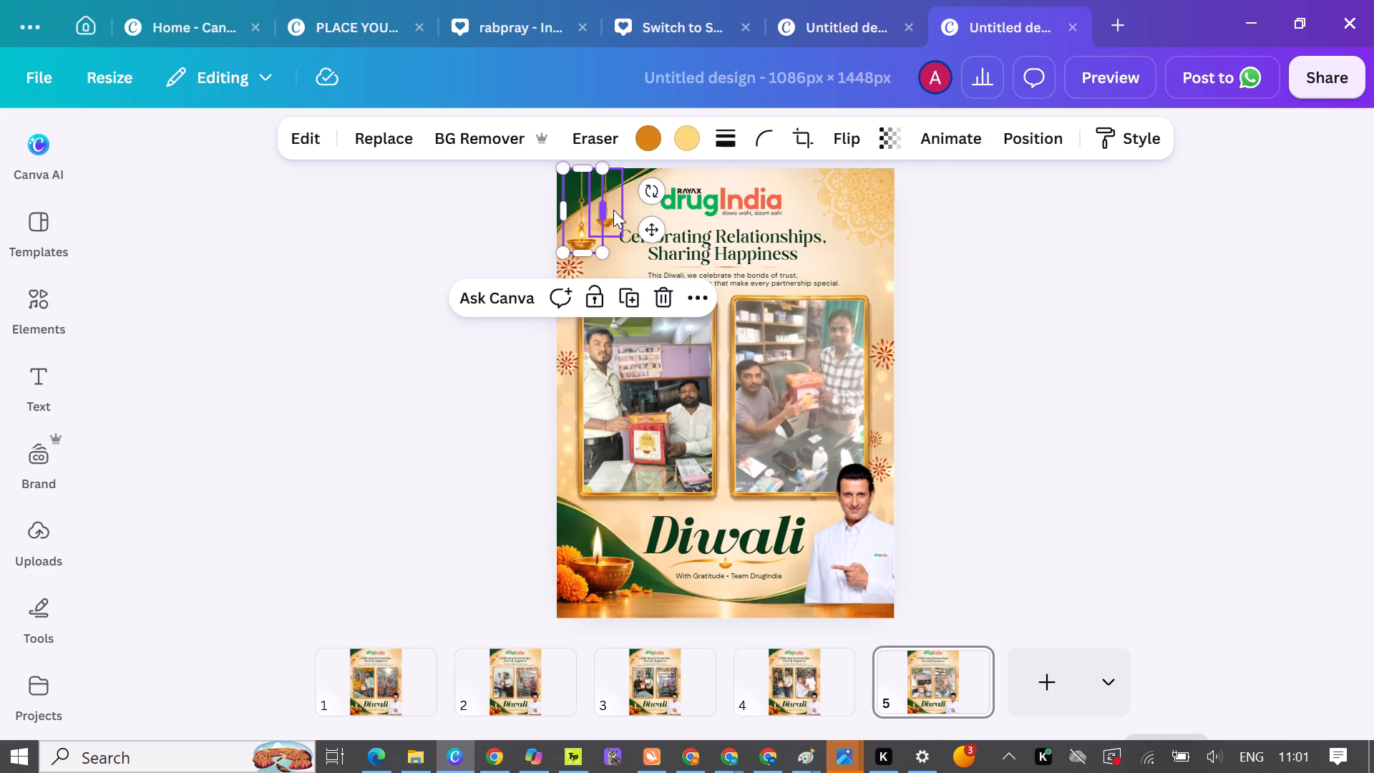
pyautogui.keyDown('shift'); pyautogui.click(616, 208); pyautogui.keyUp('shift')
pyautogui.keyDown('shift'); pyautogui.click(701, 199); pyautogui.keyUp('shift')
pyautogui.keyDown('shift'); pyautogui.click(696, 244); pyautogui.keyUp('shift')
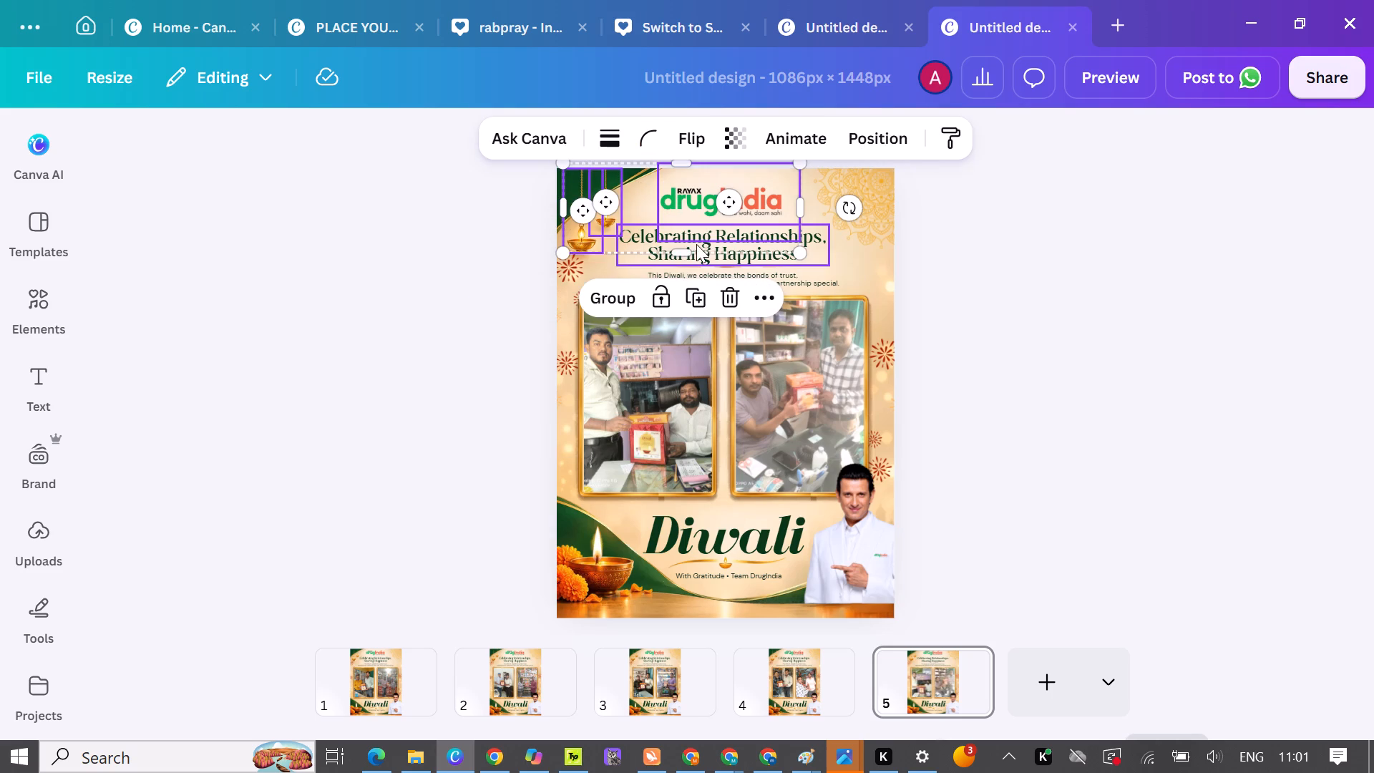
pyautogui.keyDown('shift'); pyautogui.click(677, 271); pyautogui.keyUp('shift')
pyautogui.keyDown('shift'); pyautogui.click(717, 533); pyautogui.keyUp('shift')
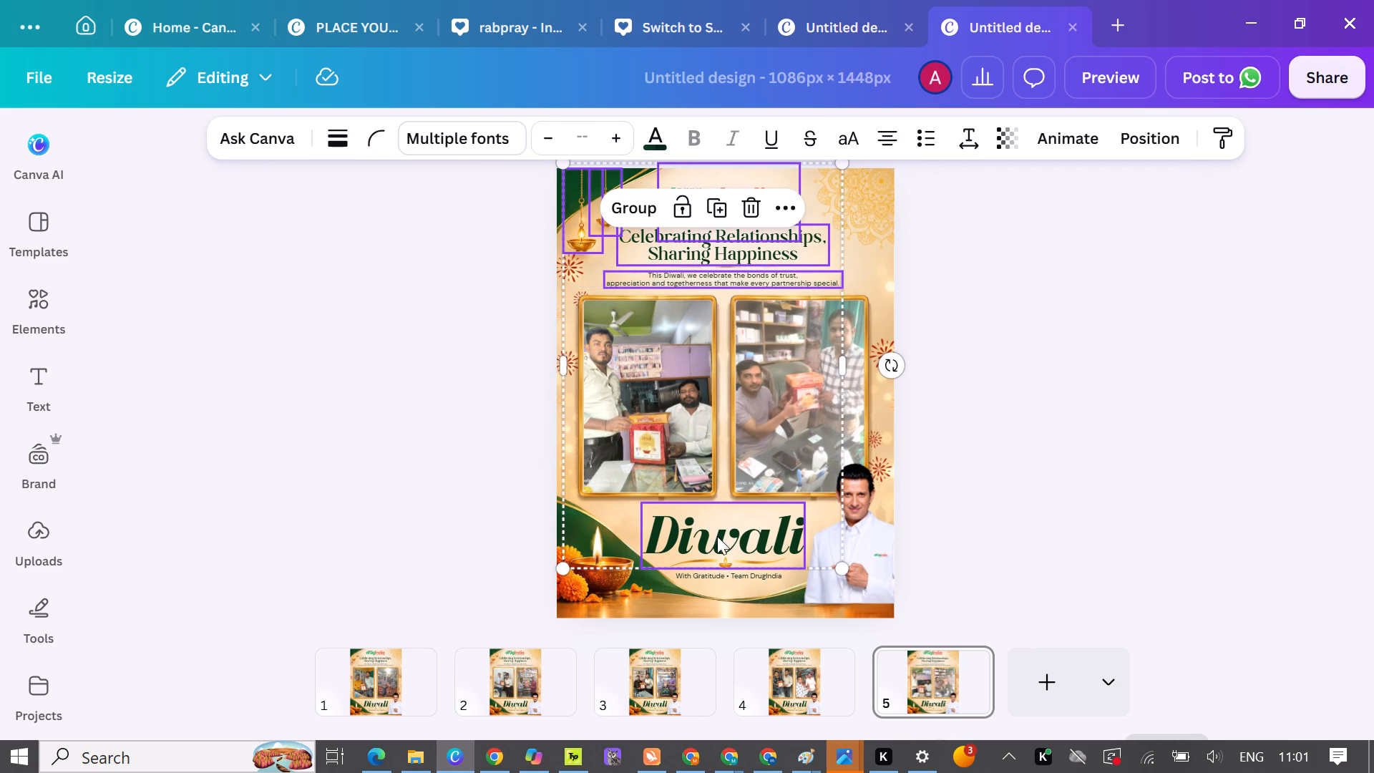
pyautogui.keyDown('shift'); pyautogui.click(723, 566); pyautogui.keyUp('shift')
pyautogui.keyDown('shift'); pyautogui.click(723, 579); pyautogui.keyUp('shift')
pyautogui.keyDown('shift'); pyautogui.click(599, 596); pyautogui.keyUp('shift')
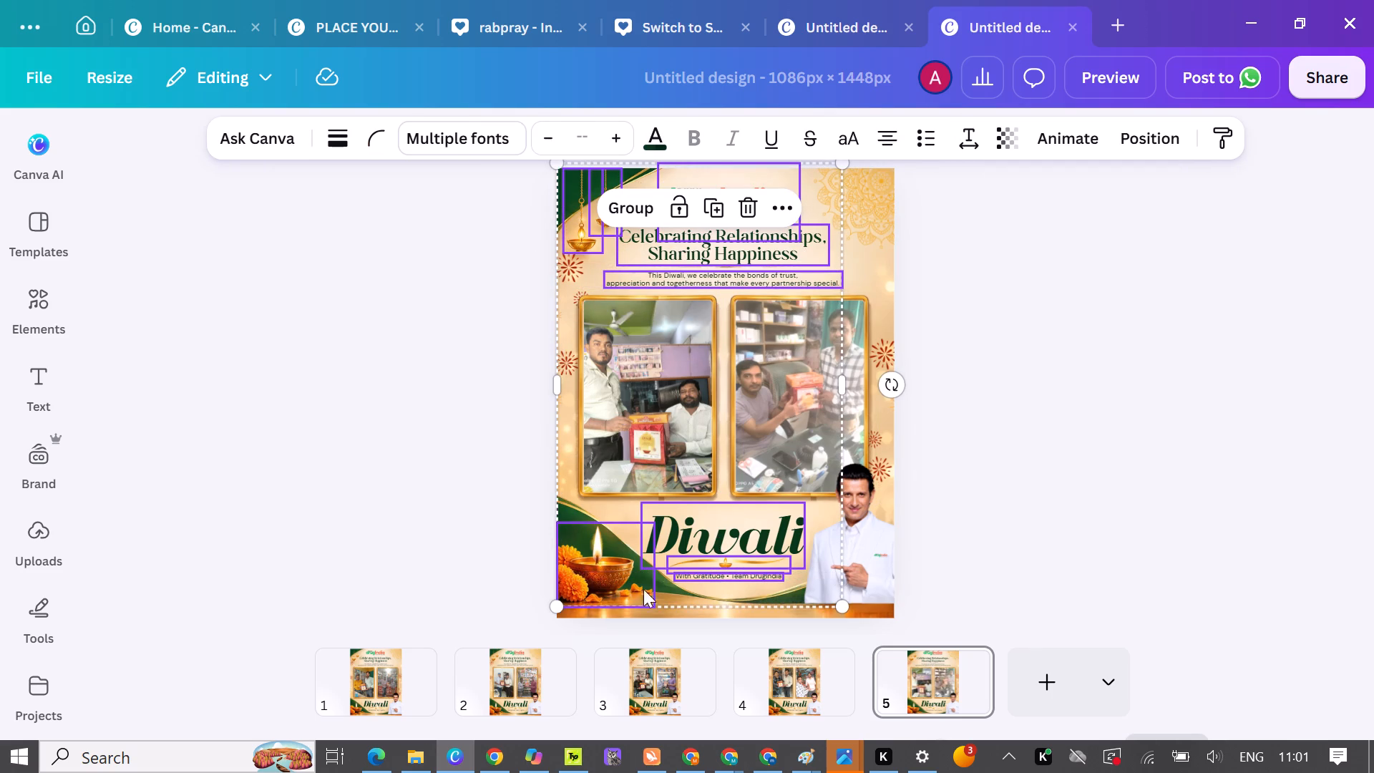
pyautogui.keyDown('shift'); pyautogui.click(844, 558); pyautogui.keyUp('shift')
pyautogui.keyDown('shift'); pyautogui.click(872, 539); pyautogui.keyUp('shift')
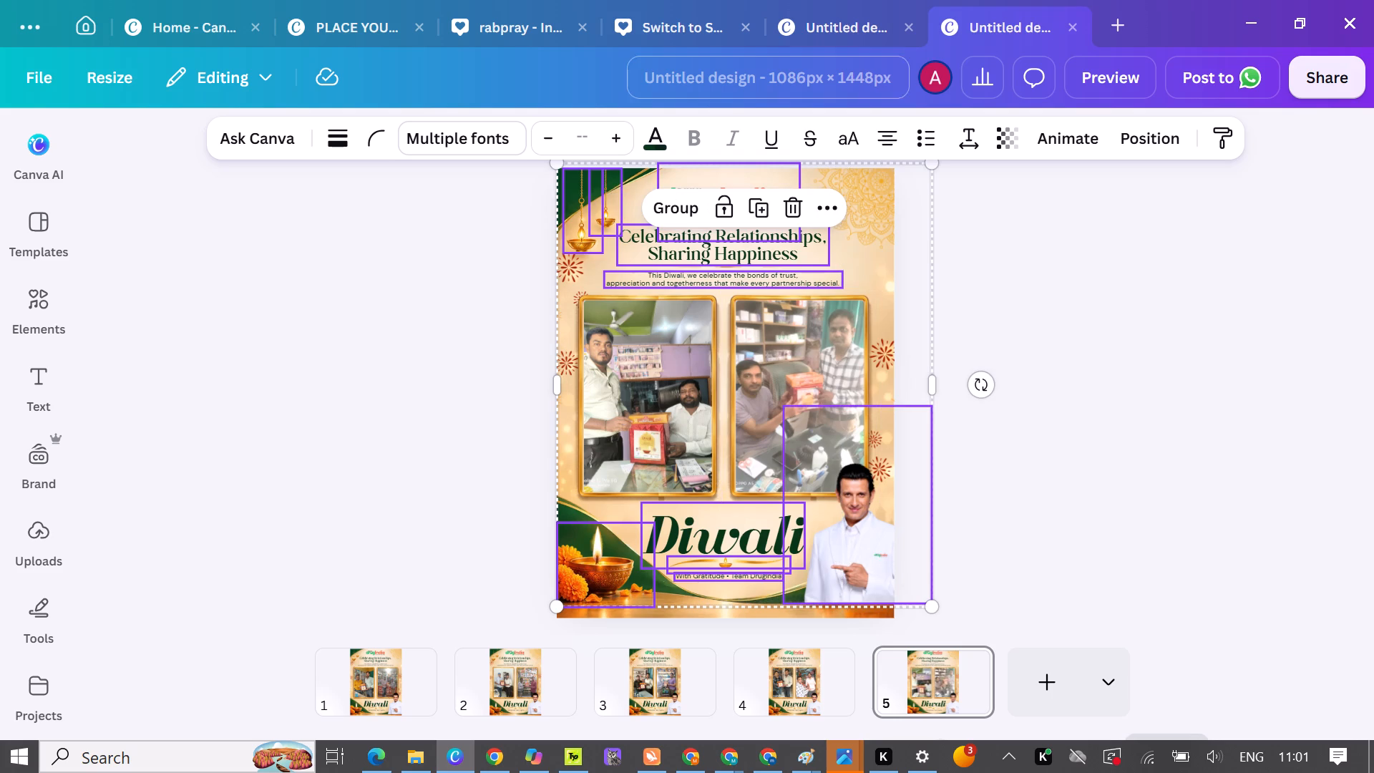
pyautogui.click(1071, 143)
pyautogui.scroll(-1, 195, 555)
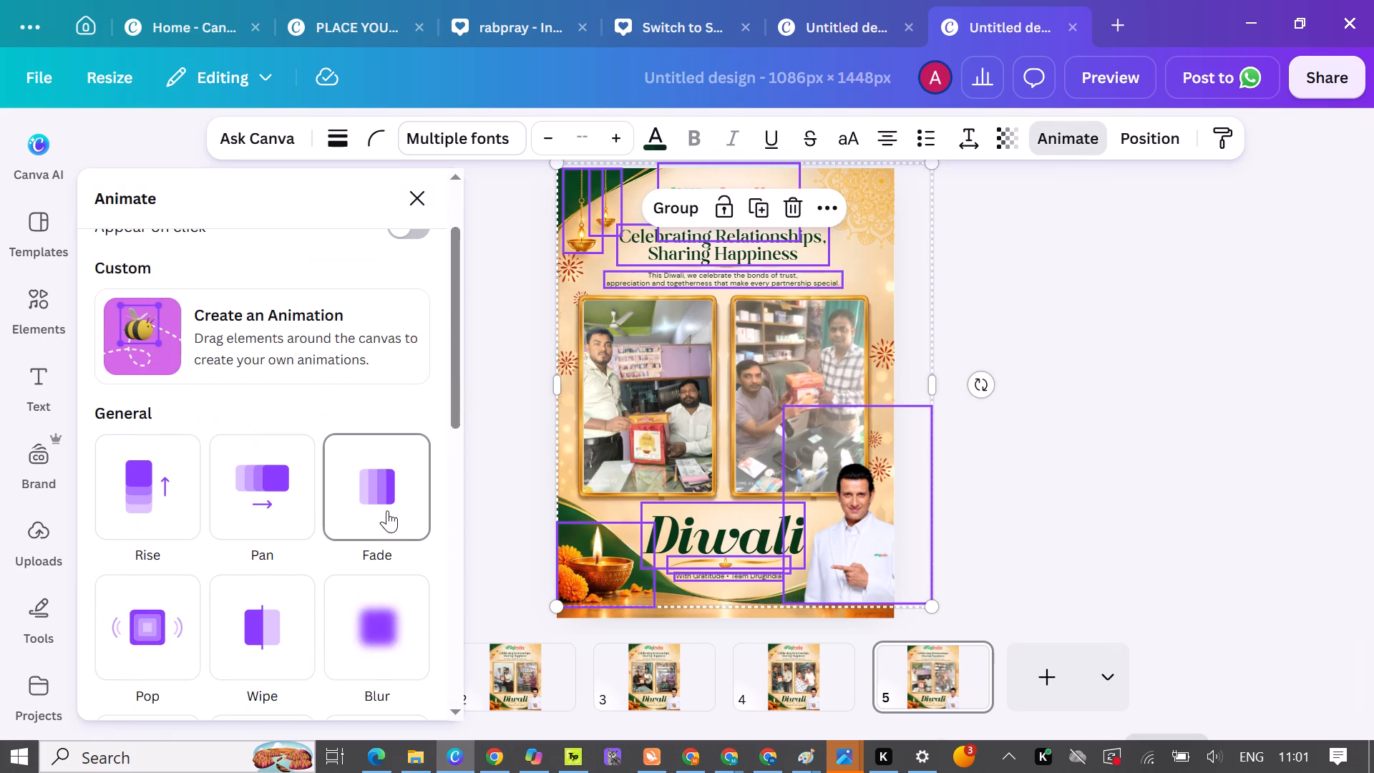
pyautogui.click(388, 502)
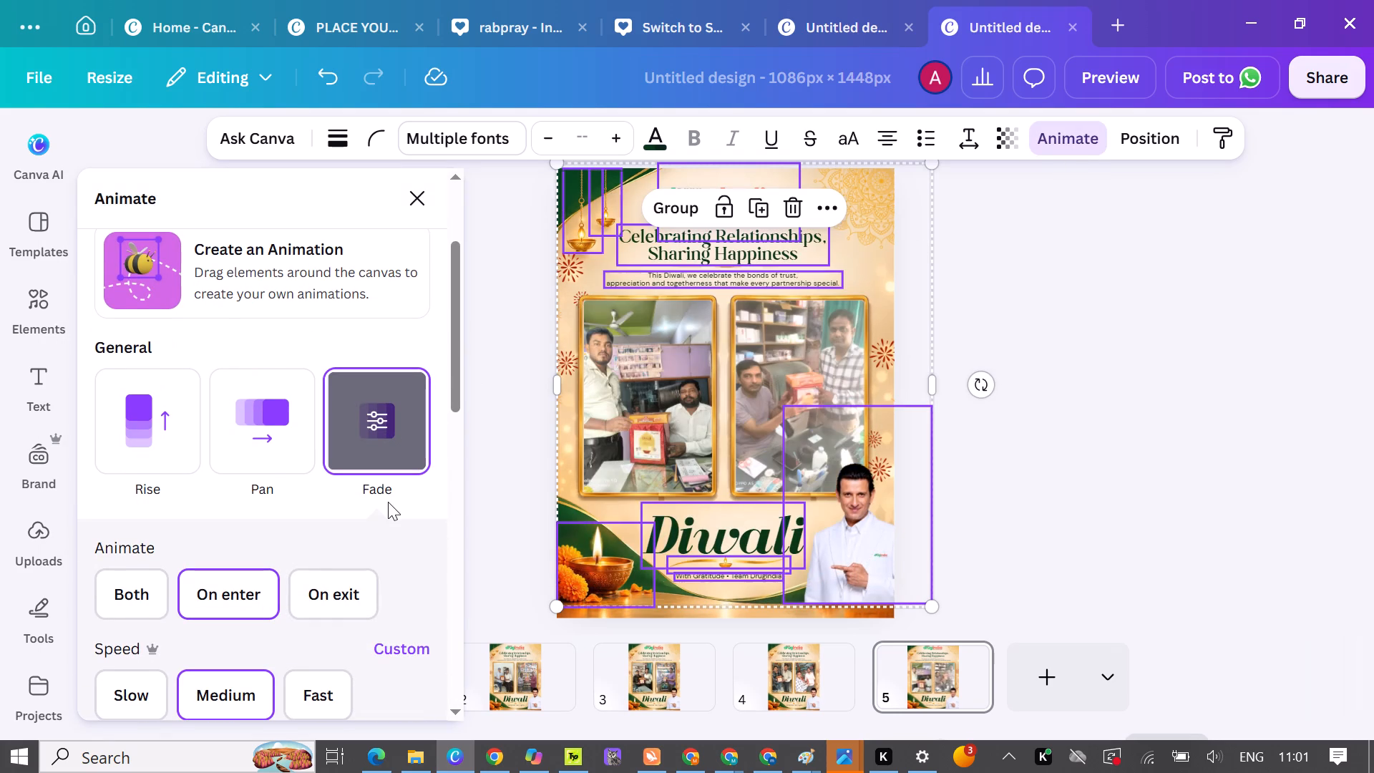
pyautogui.click(318, 588)
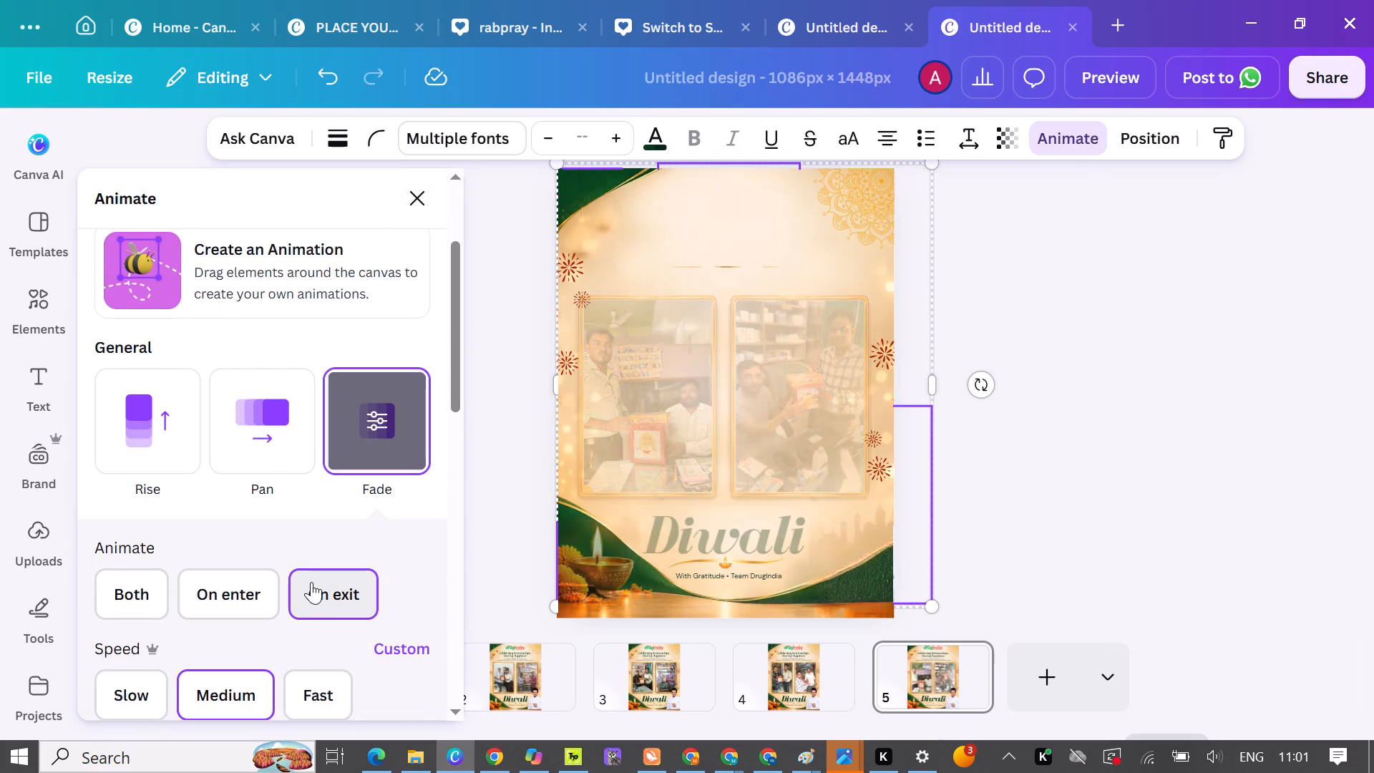
pyautogui.click(1353, 218)
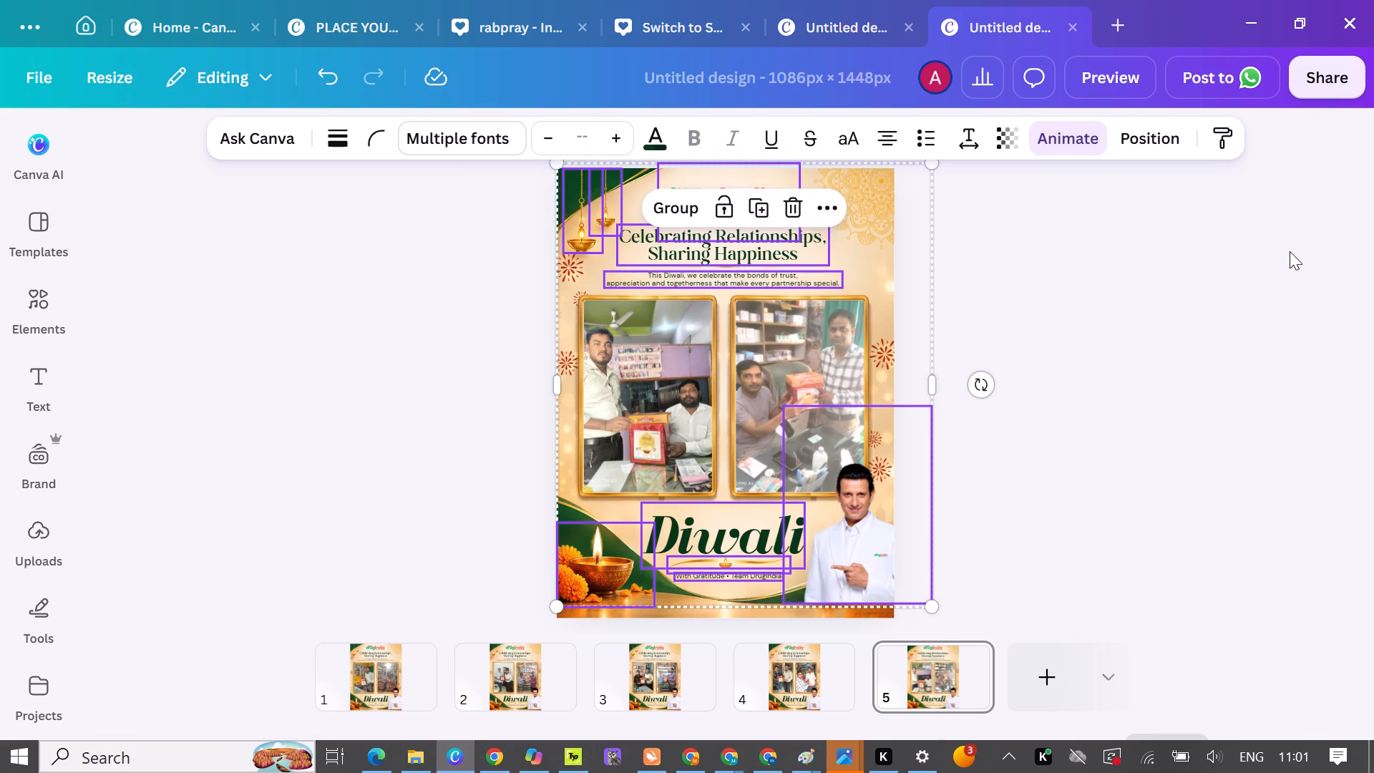
pyautogui.click(1250, 270)
# Preview the final seconds of the design to check the exit animation on page 5, and close the preview.
pyautogui.click(1133, 87)
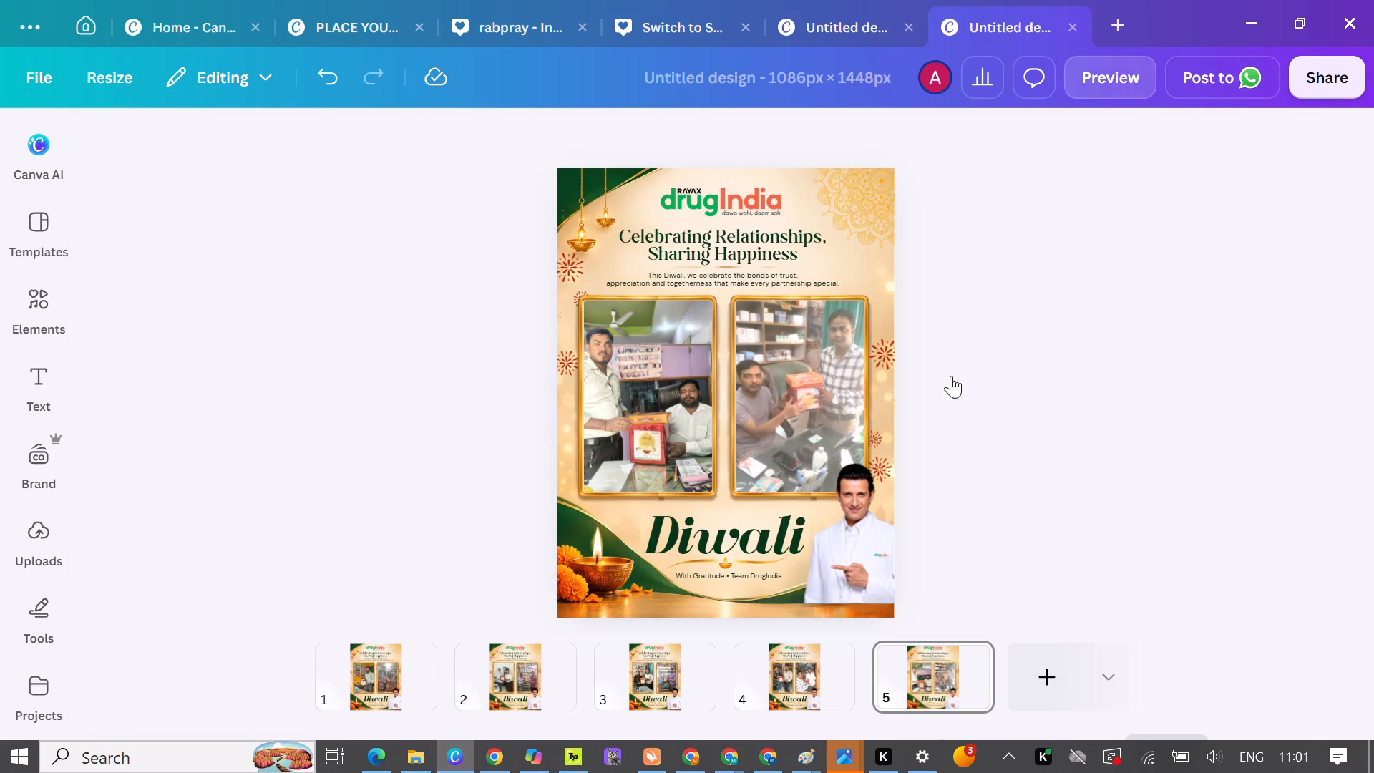
pyautogui.click(744, 647)
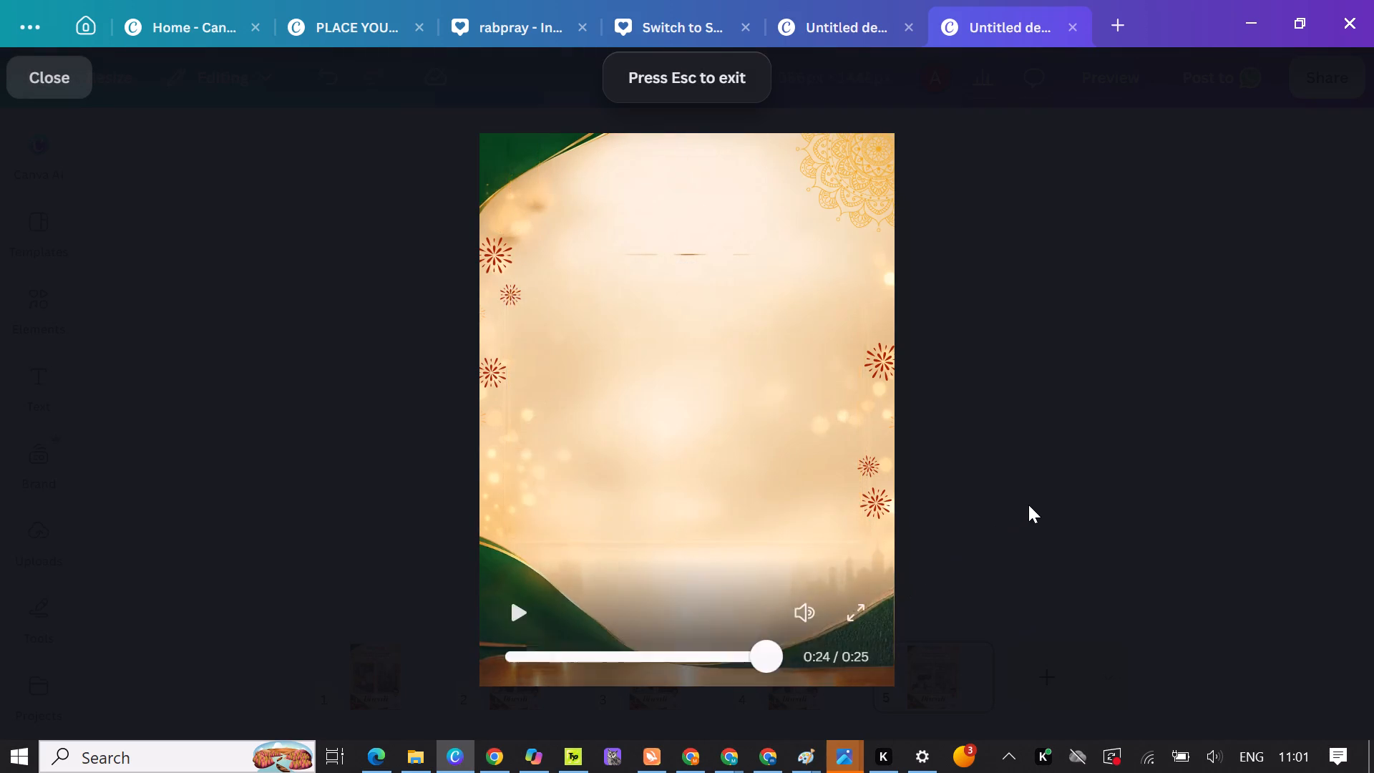
pyautogui.click(1036, 500)
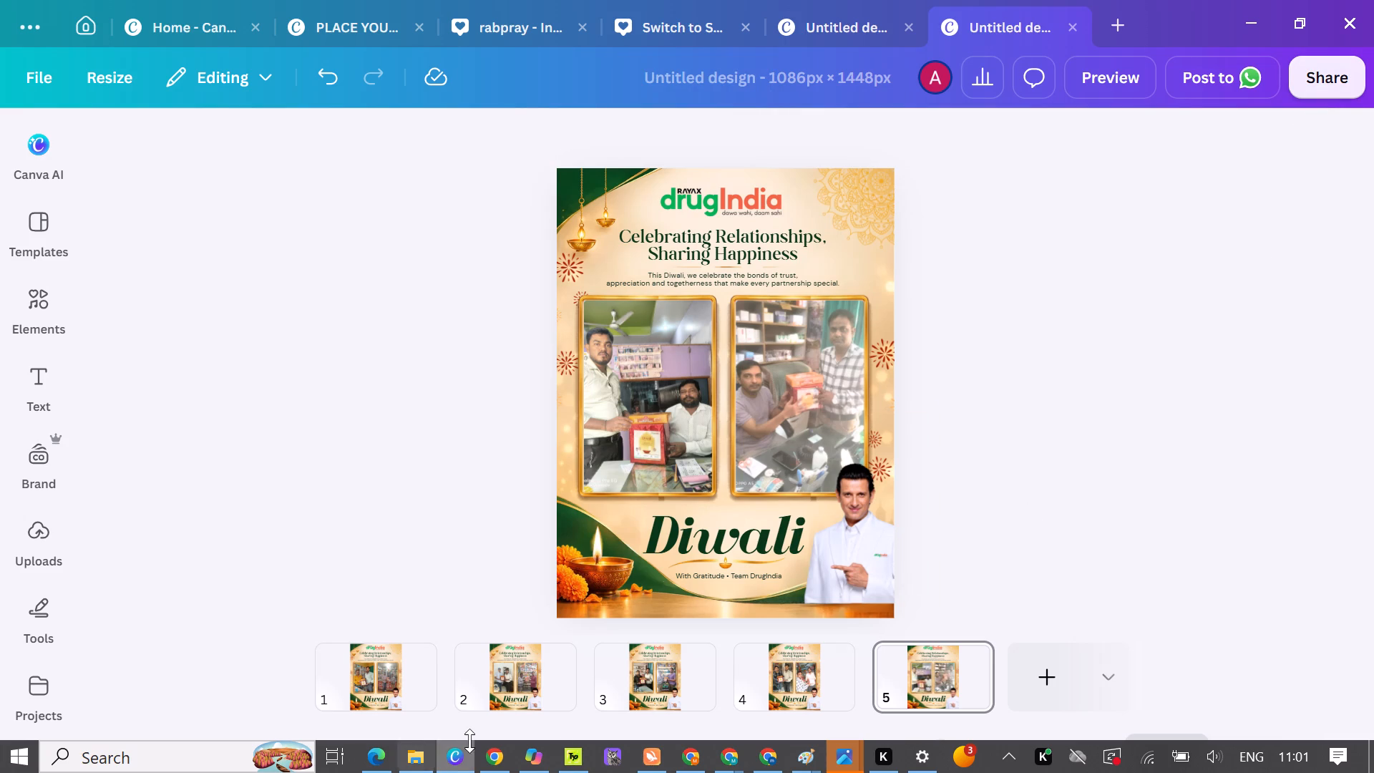
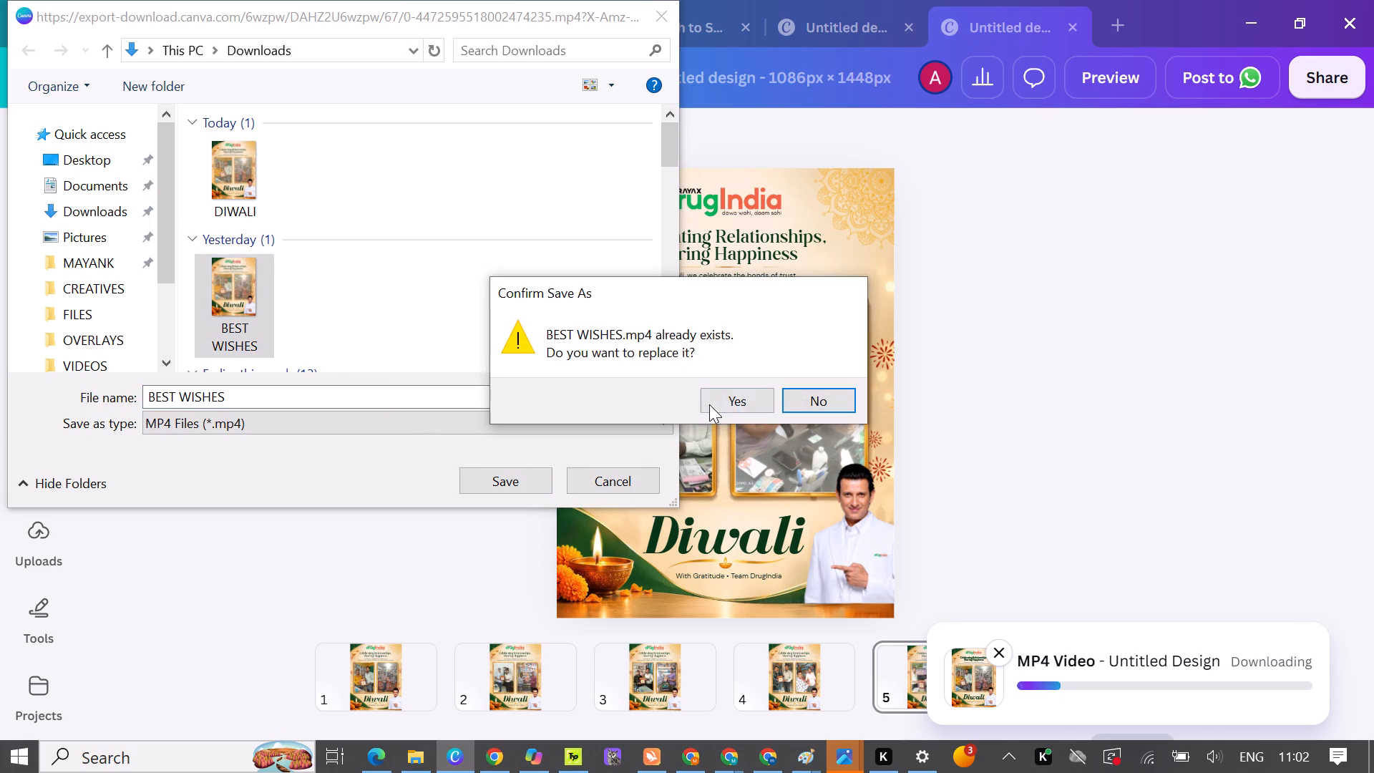
# Save the exported MP4 as BEST WISHES in Downloads, replacing the existing file of that name.
pyautogui.click(712, 404)
# Switch to the DrugIndia storyboard conversation in ChatGPT to check the requested image slide.
pyautogui.click(771, 756)
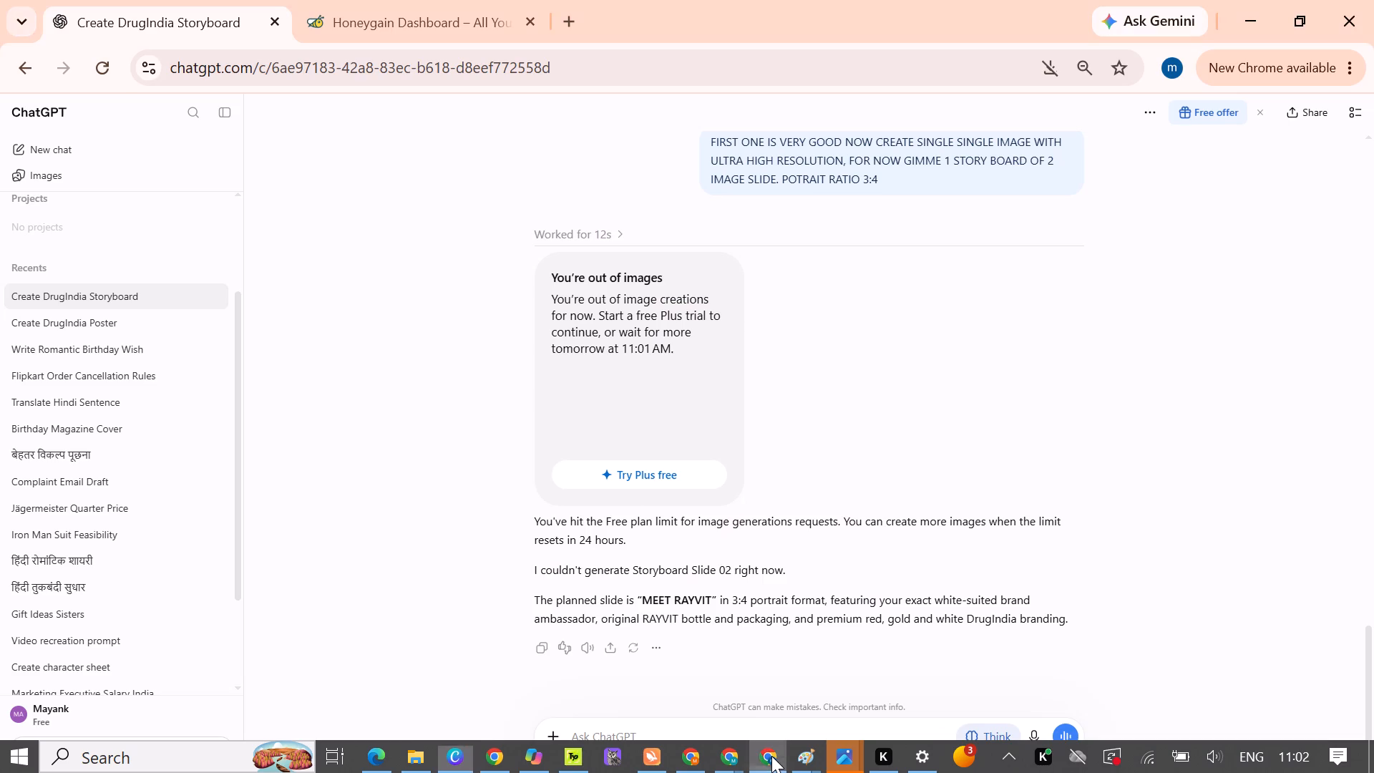
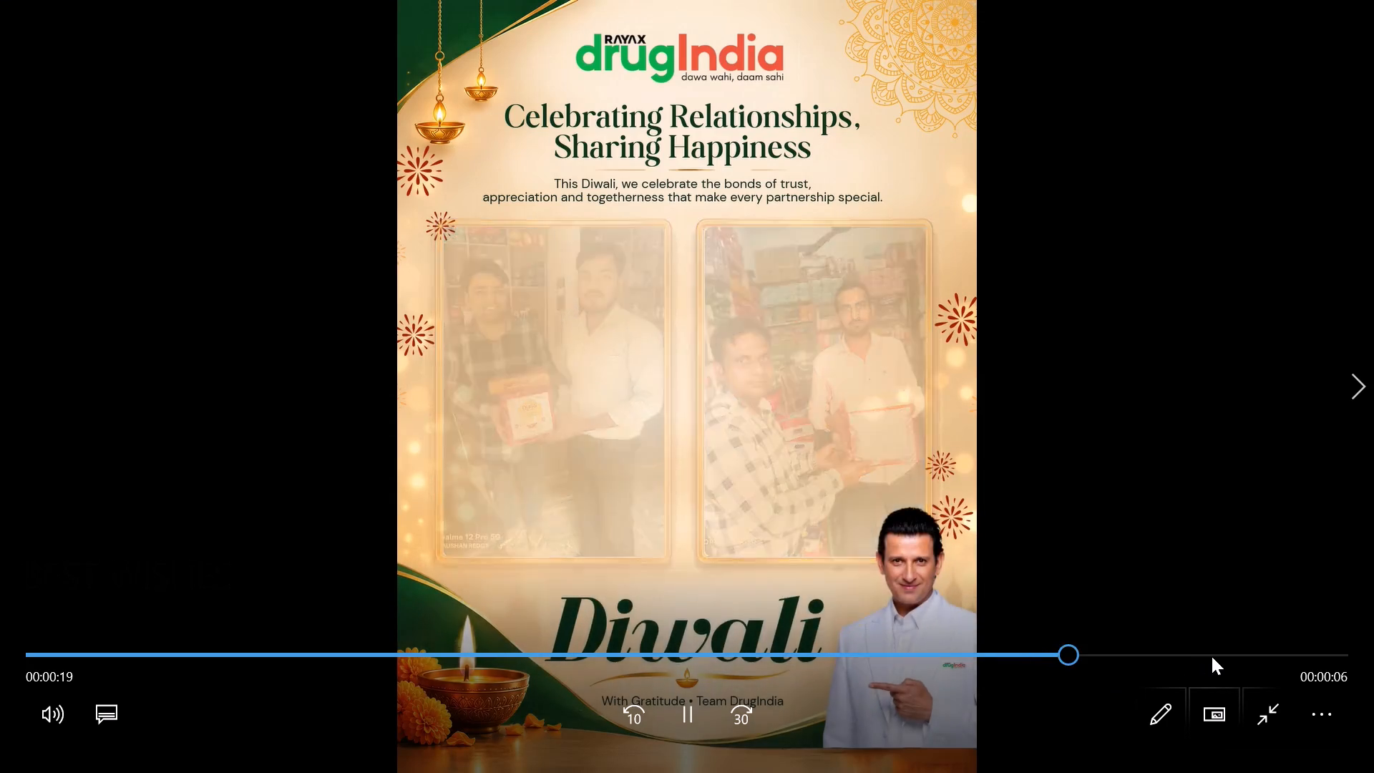
# Exit full-screen playback of the exported BEST WISHES video and close the player.
pyautogui.click(1285, 696)
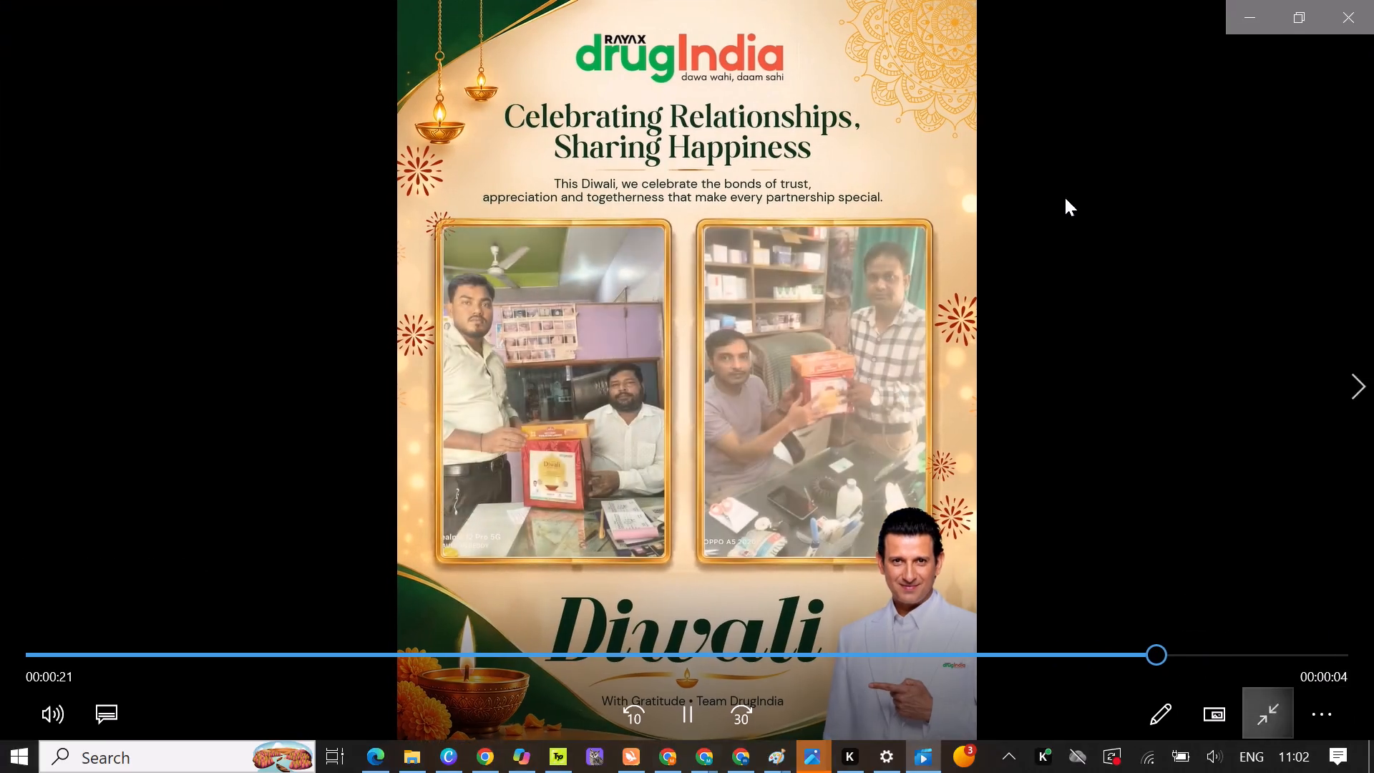
pyautogui.click(1373, 0)
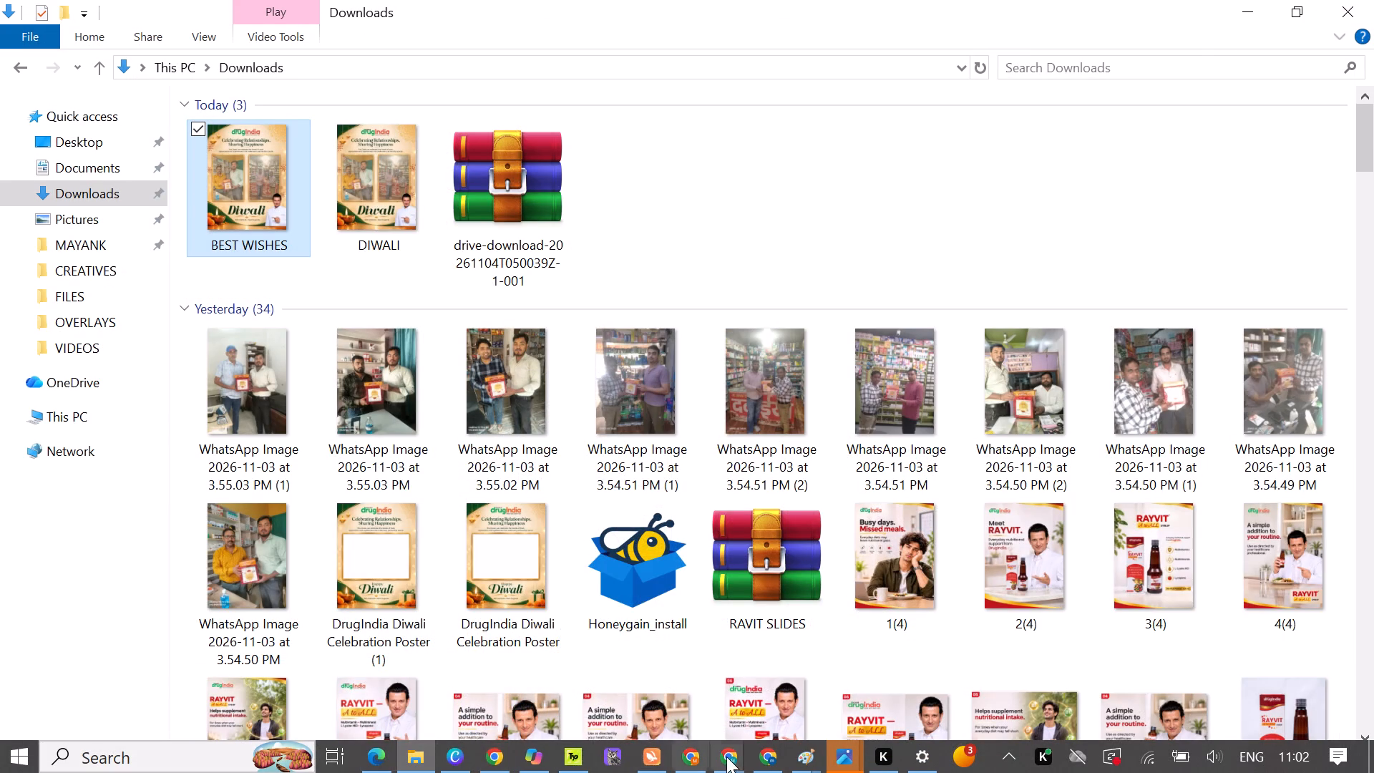
# Switch from the Downloads folder to Google Chrome, bringing up its open windows to choose from.
pyautogui.click(729, 757)
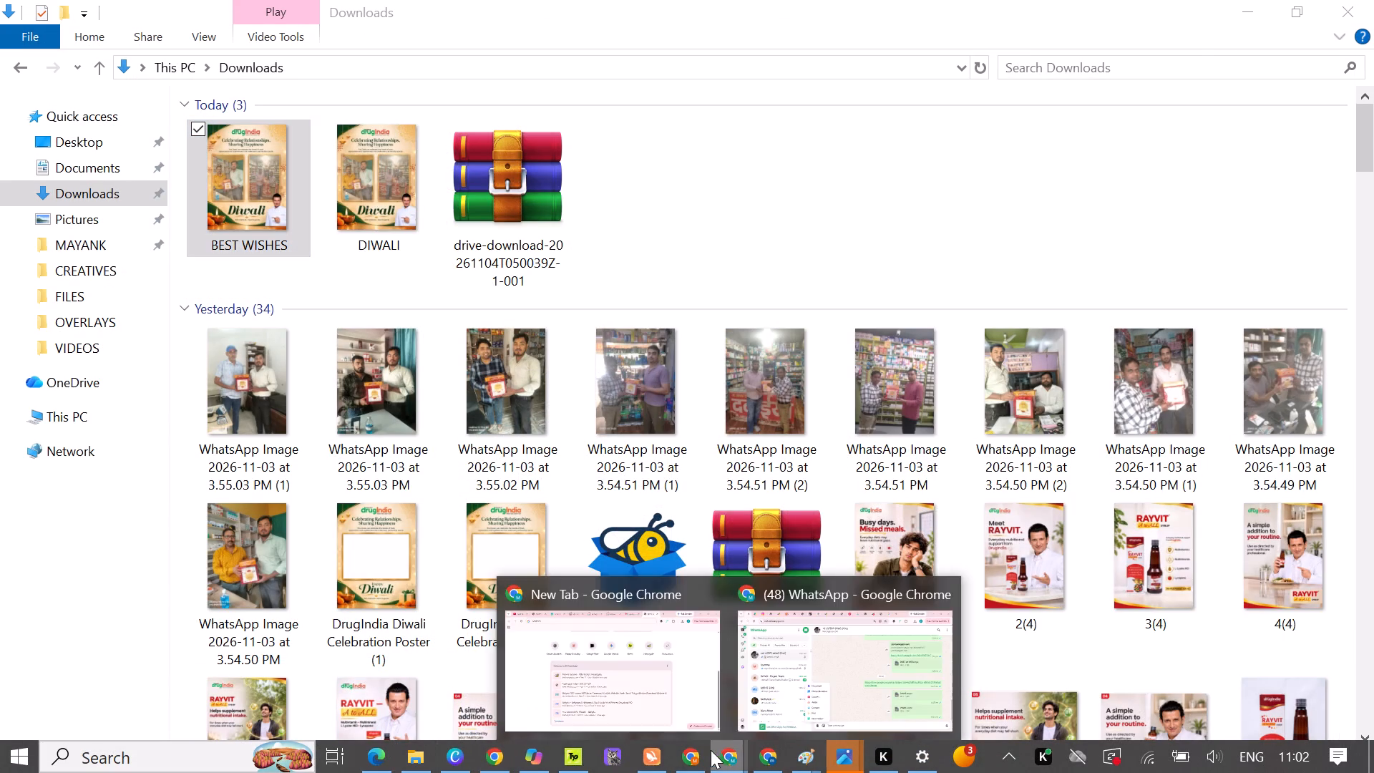